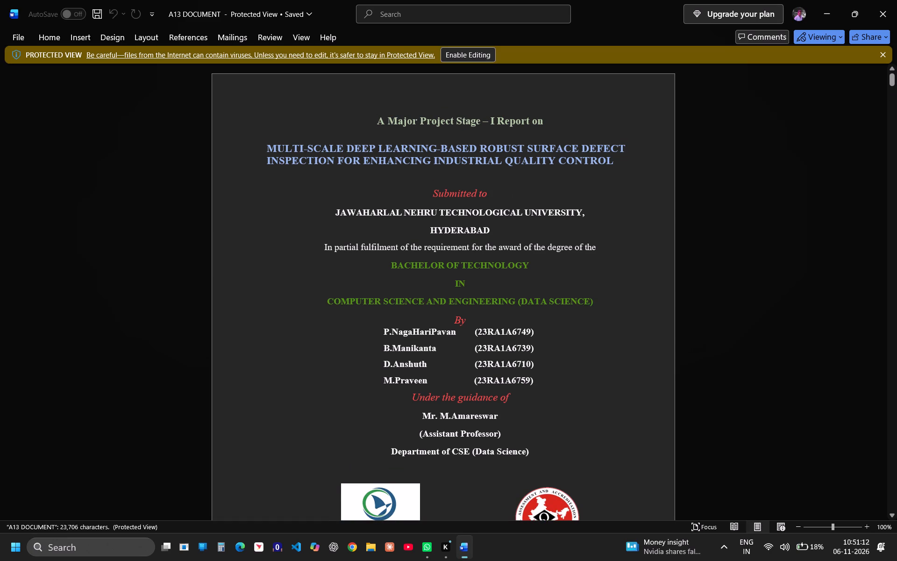
# Look through the project report's opening pages, from the title page past the acknowledgement to the institute's vision and mission.
pyautogui.scroll(-4, 480, 263)
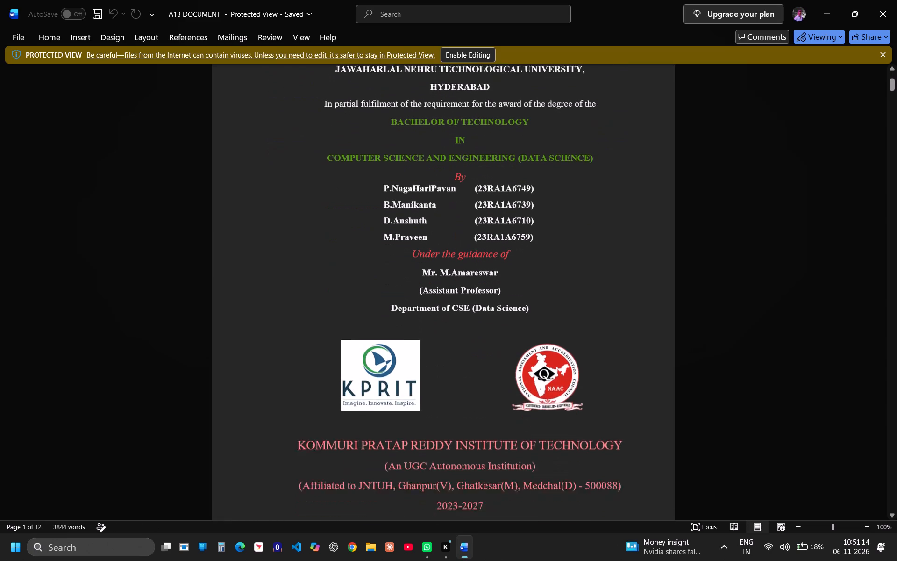
pyautogui.scroll(-9, 480, 263)
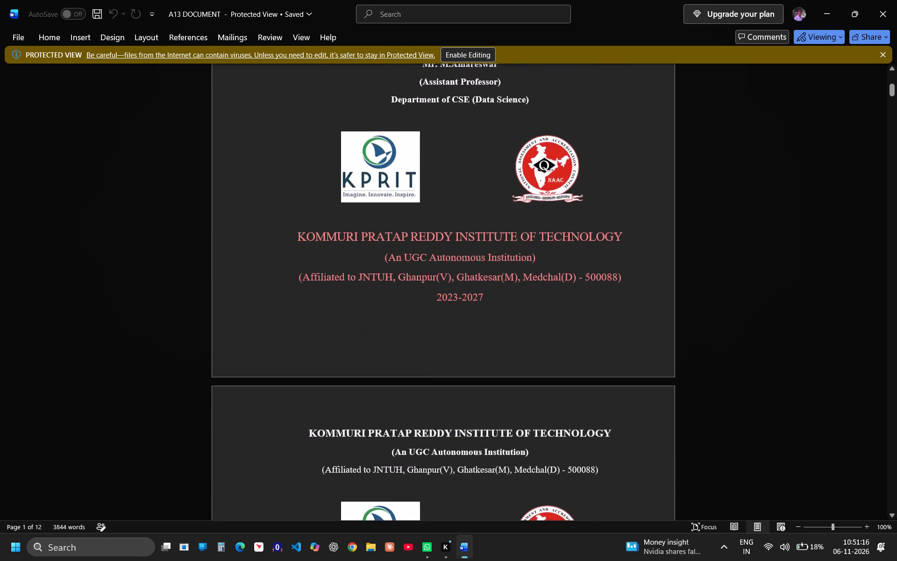
pyautogui.scroll(-2, 480, 263)
pyautogui.scroll(-20, 480, 263)
pyautogui.scroll(-13, 480, 263)
pyautogui.scroll(1, 480, 263)
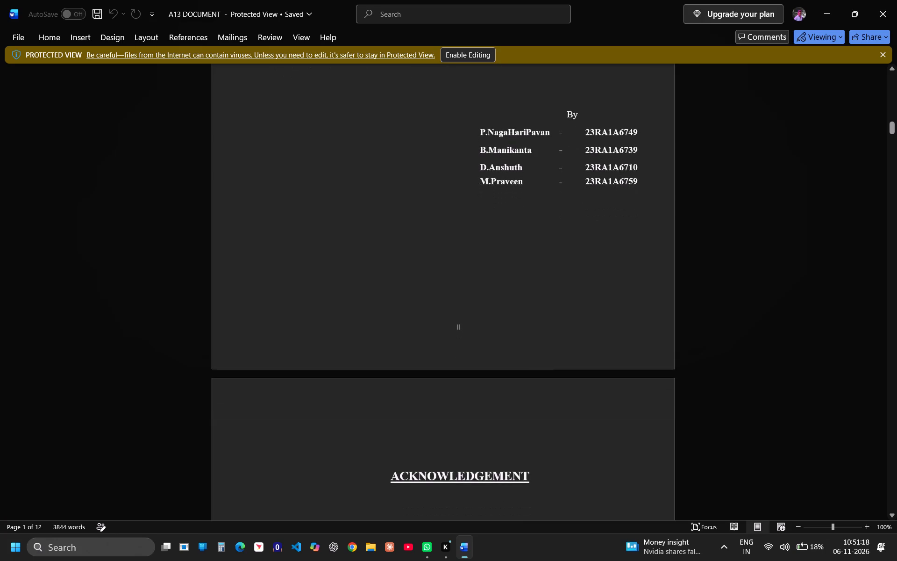
pyautogui.scroll(-17, 480, 263)
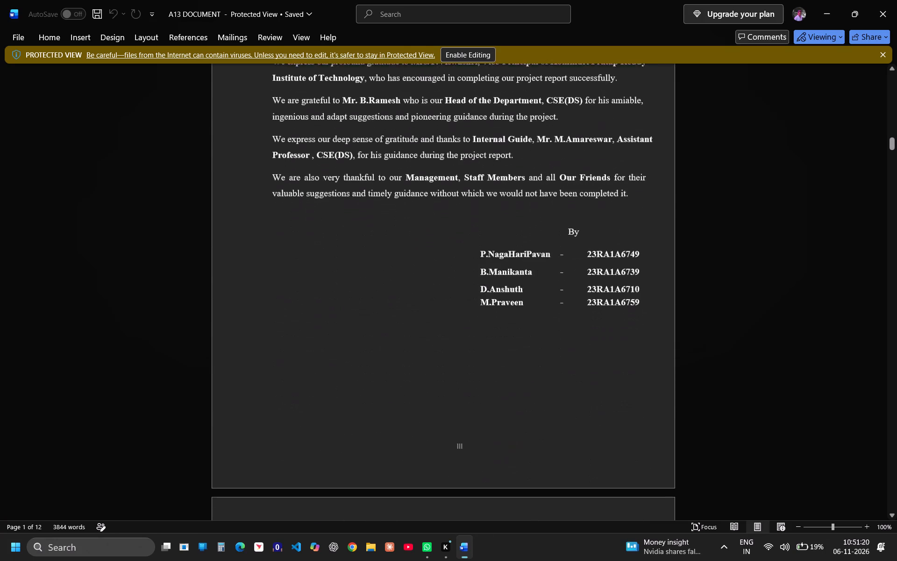
pyautogui.scroll(-2, 480, 263)
# Enable editing of the protected A13 DOCUMENT report.
pyautogui.click(487, 50)
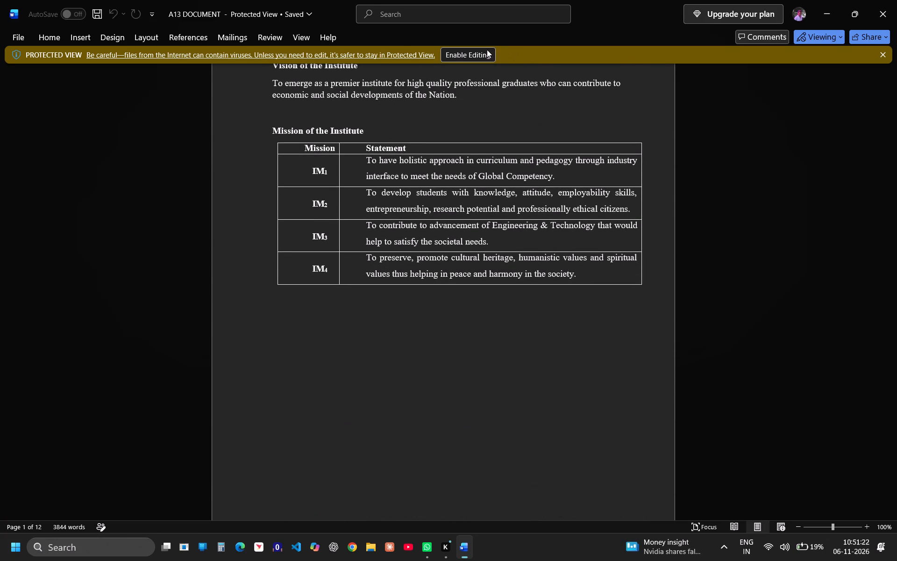
# Review the editable report's front matter from the title page through the certificate to the acknowledgement.
pyautogui.scroll(-8, 411, 213)
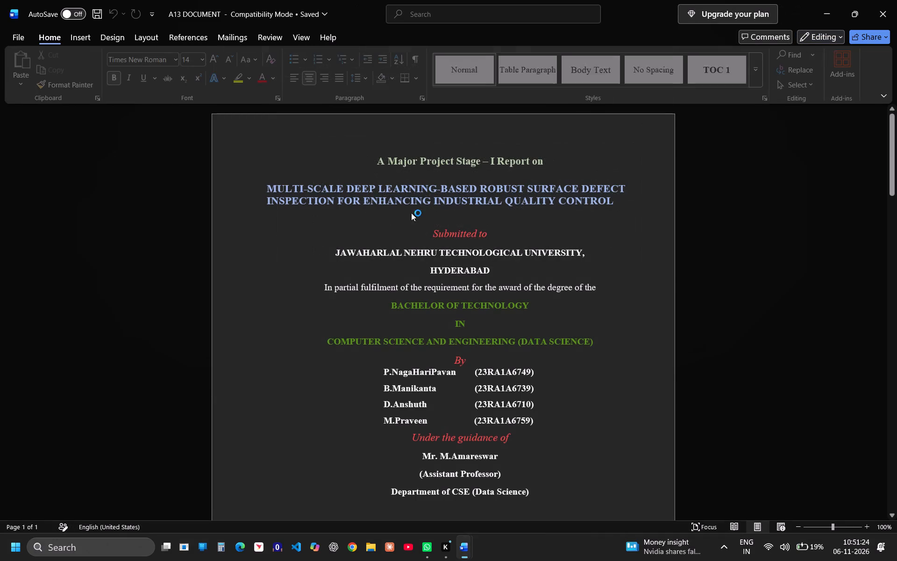
pyautogui.scroll(-11, 411, 213)
pyautogui.scroll(-20, 411, 213)
pyautogui.scroll(-20, 411, 213)
pyautogui.scroll(-3, 411, 213)
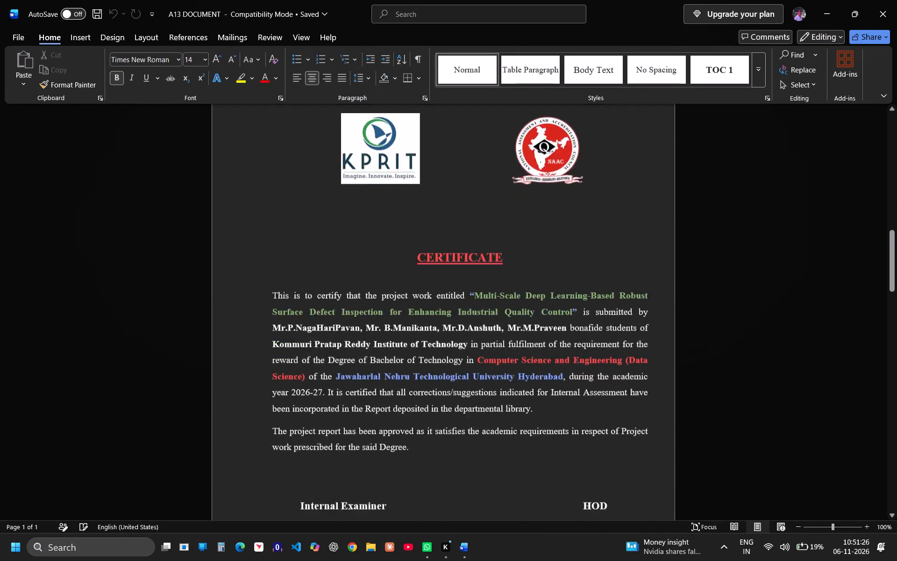
pyautogui.scroll(-14, 411, 213)
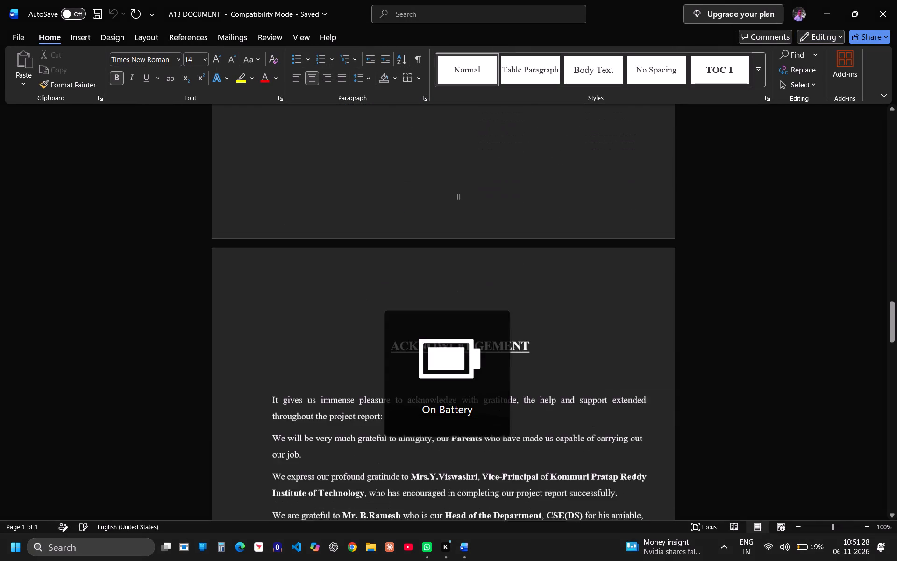
pyautogui.scroll(-8, 411, 213)
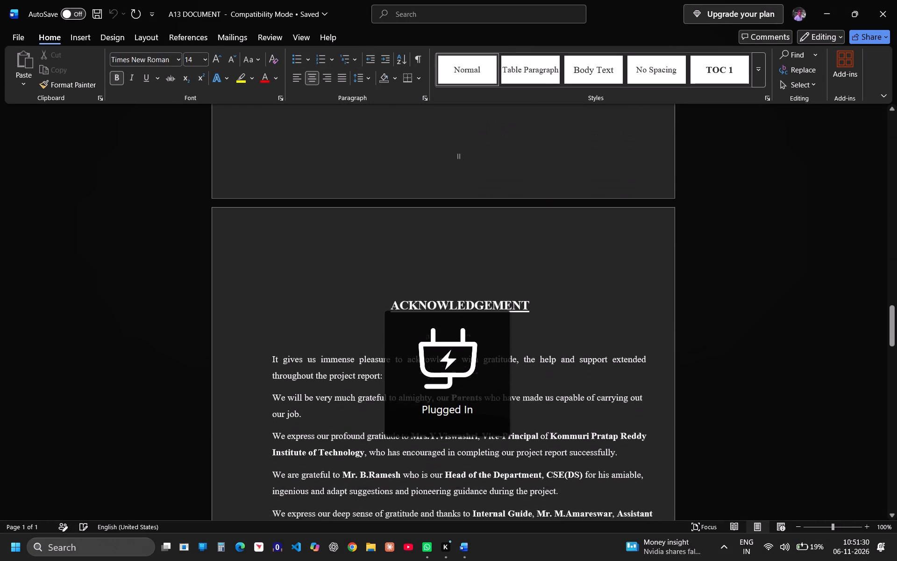
# Review the report from the Acknowledgement page through the front matter to the 1.2 Problem Statement section, checking the page numbering.
pyautogui.scroll(-11, 411, 213)
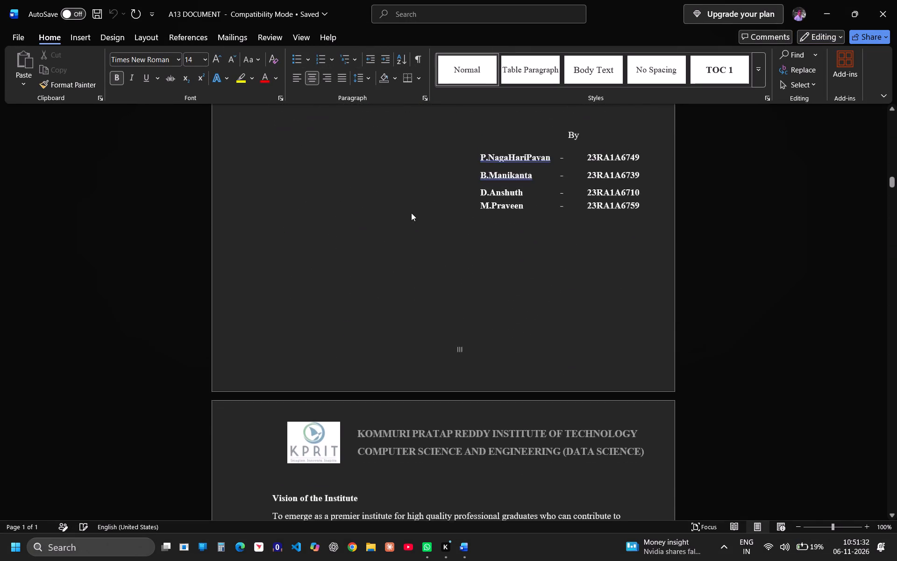
pyautogui.scroll(-14, 411, 213)
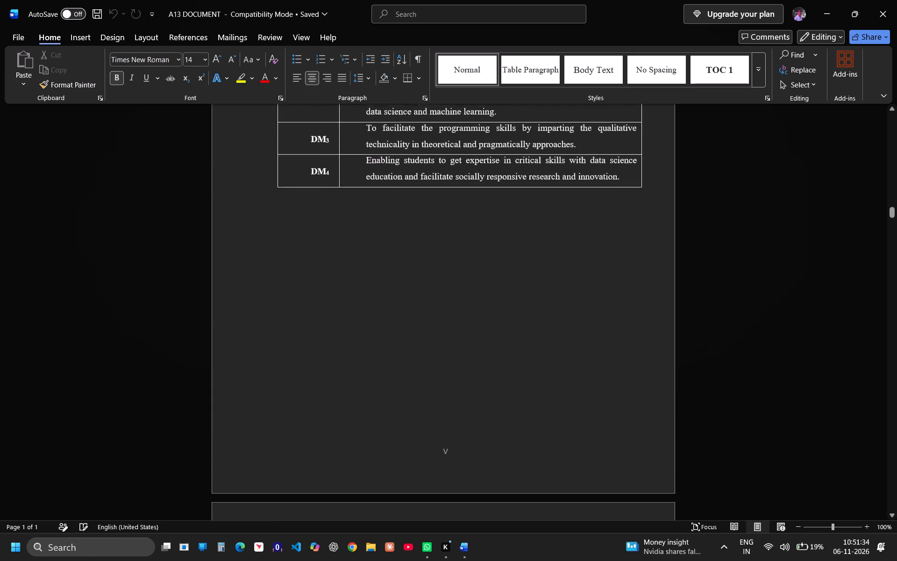
pyautogui.scroll(-15, 411, 213)
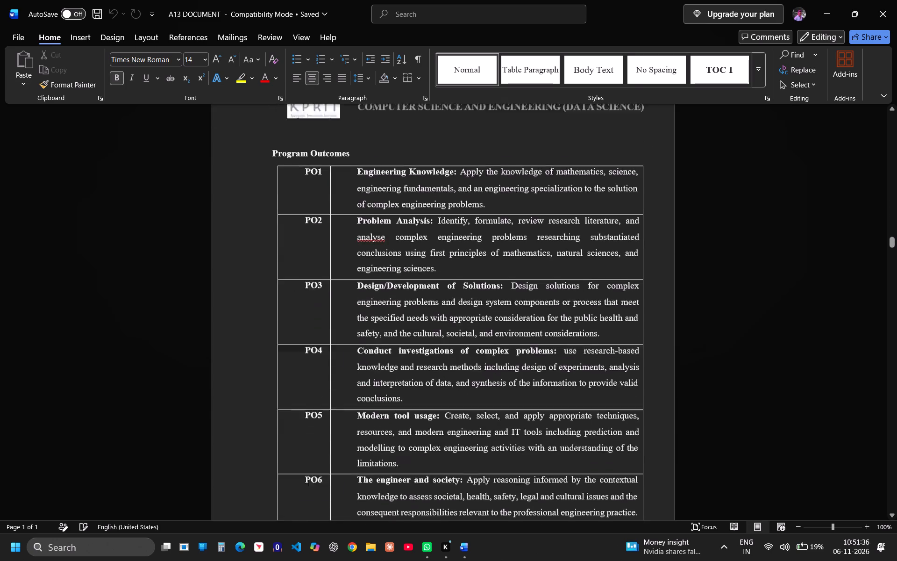
pyautogui.scroll(-12, 411, 213)
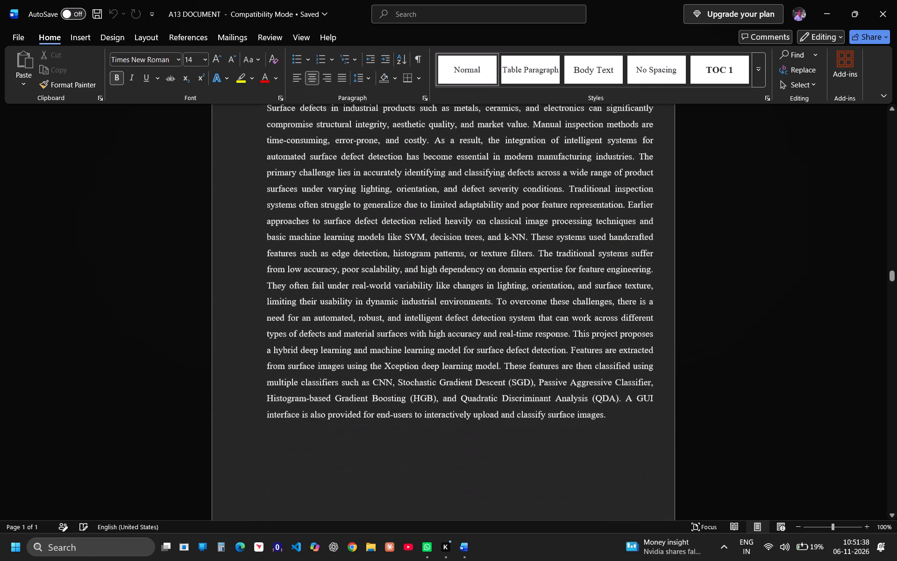
pyautogui.scroll(-4, 411, 213)
pyautogui.scroll(-20, 411, 213)
pyautogui.scroll(-3, 411, 213)
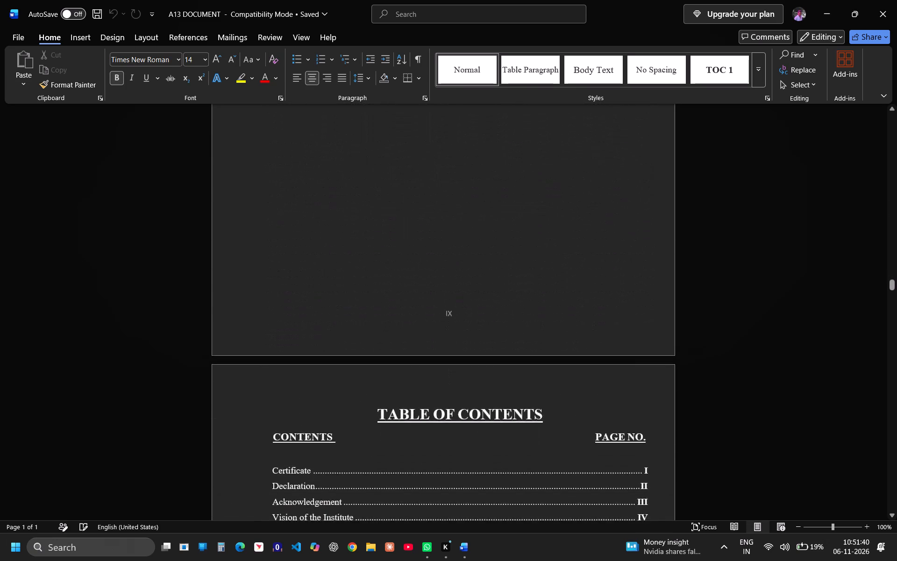
pyautogui.scroll(-17, 411, 213)
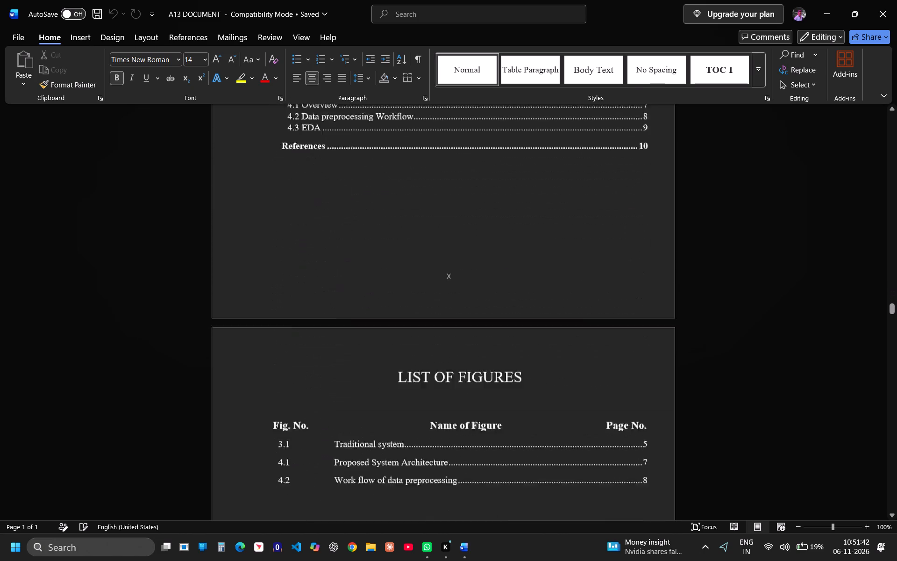
pyautogui.scroll(-10, 411, 213)
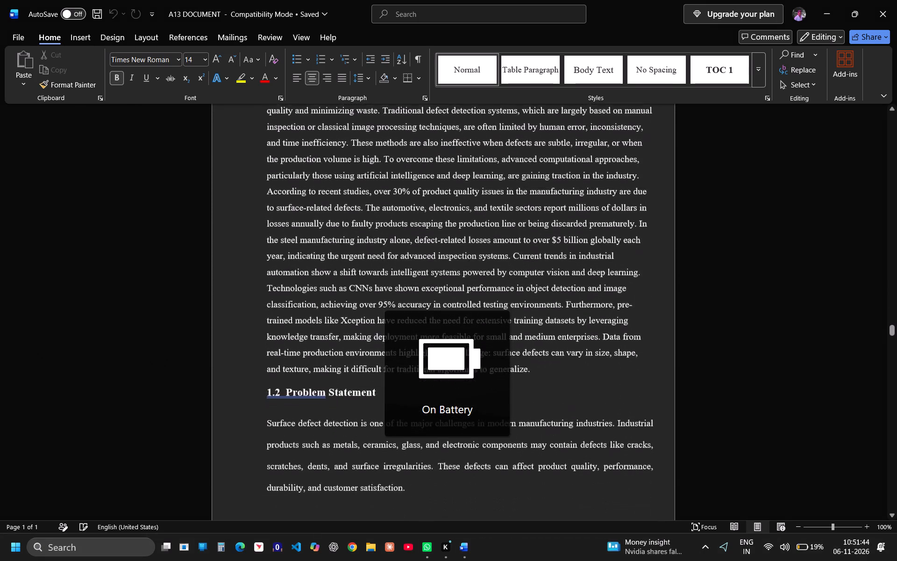
pyautogui.scroll(-2, 411, 213)
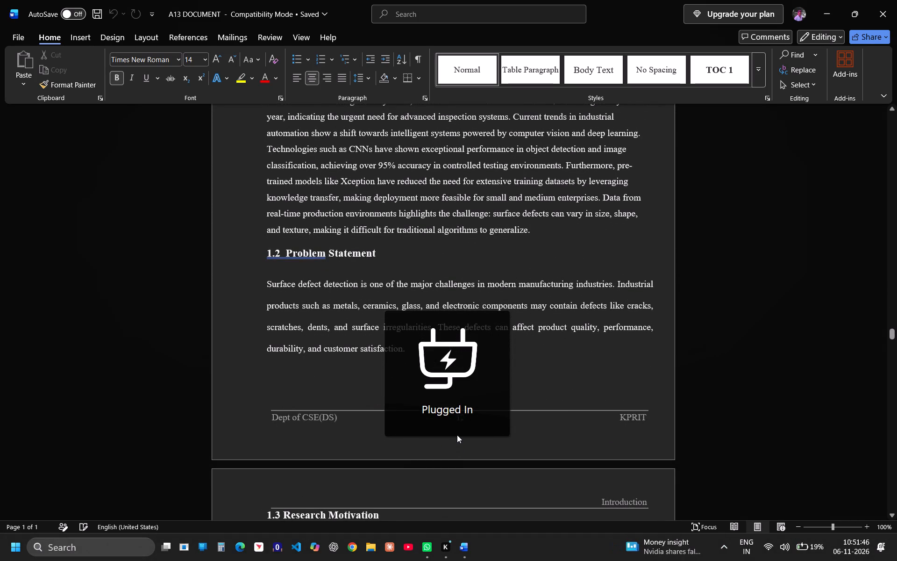
# Open the Section 13 footer for editing on the page containing 1.2 Problem Statement.
pyautogui.click(477, 417)
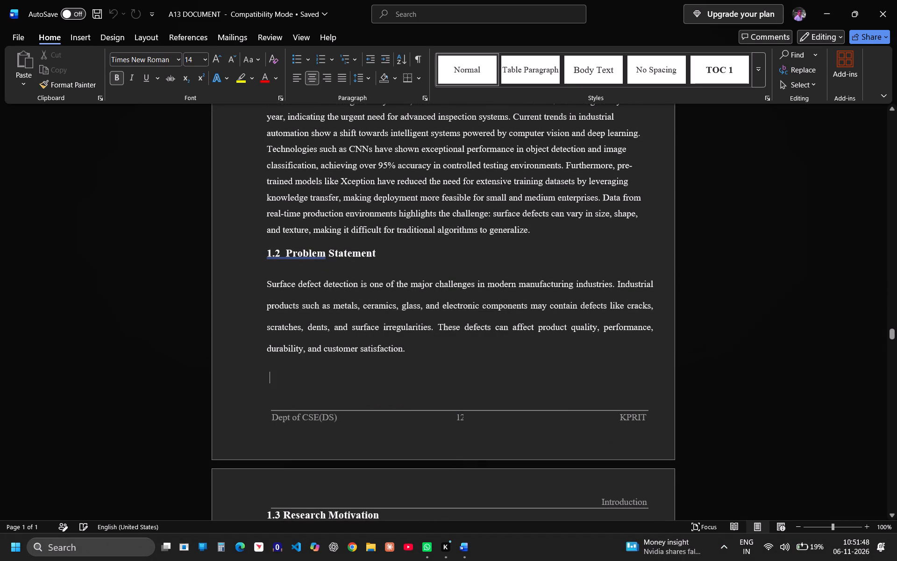
pyautogui.doubleClick(477, 417)
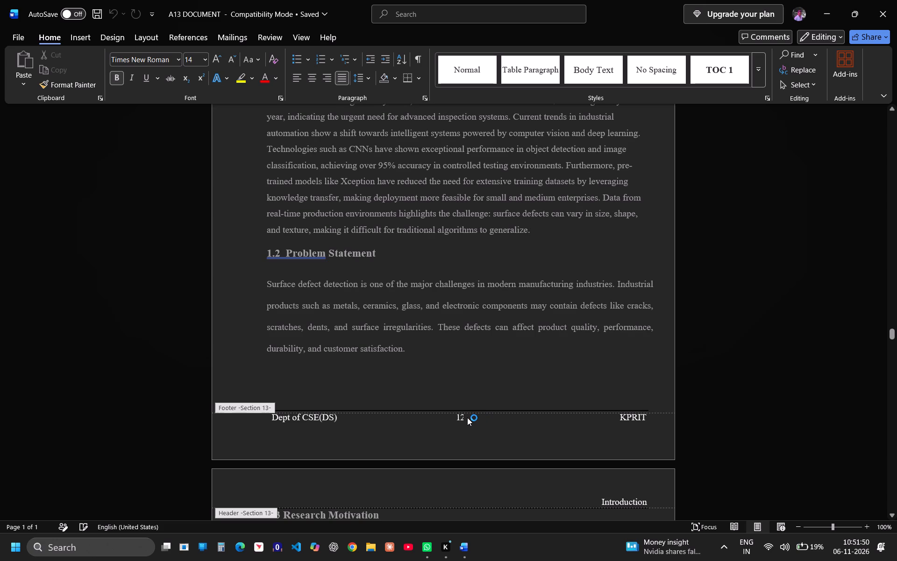
pyautogui.click(467, 417)
pyautogui.doubleClick(464, 417)
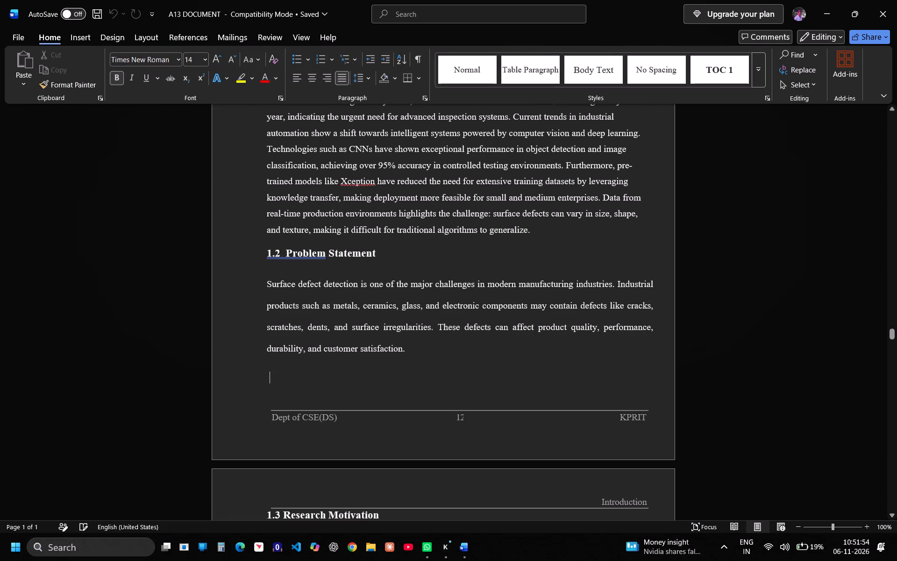
pyautogui.click(464, 417)
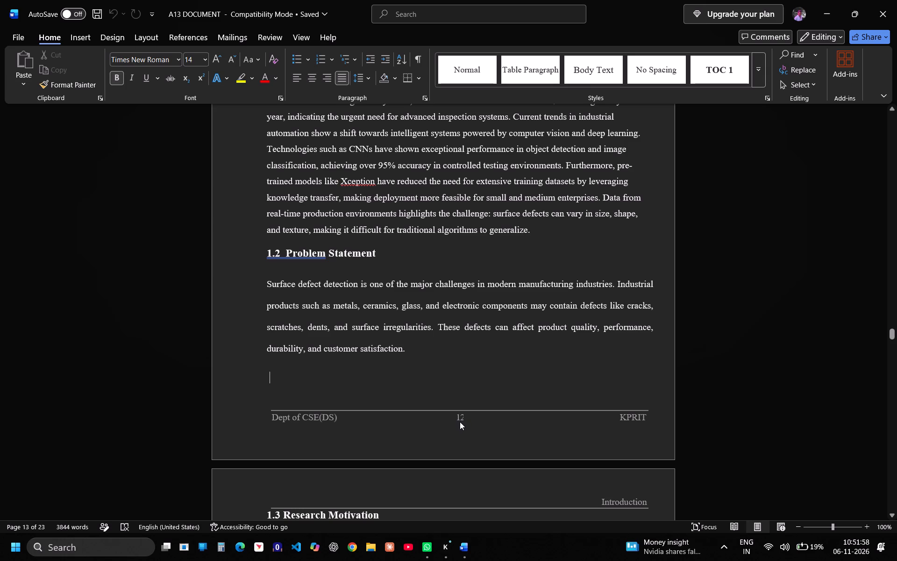
pyautogui.click(460, 422)
pyautogui.doubleClick(460, 422)
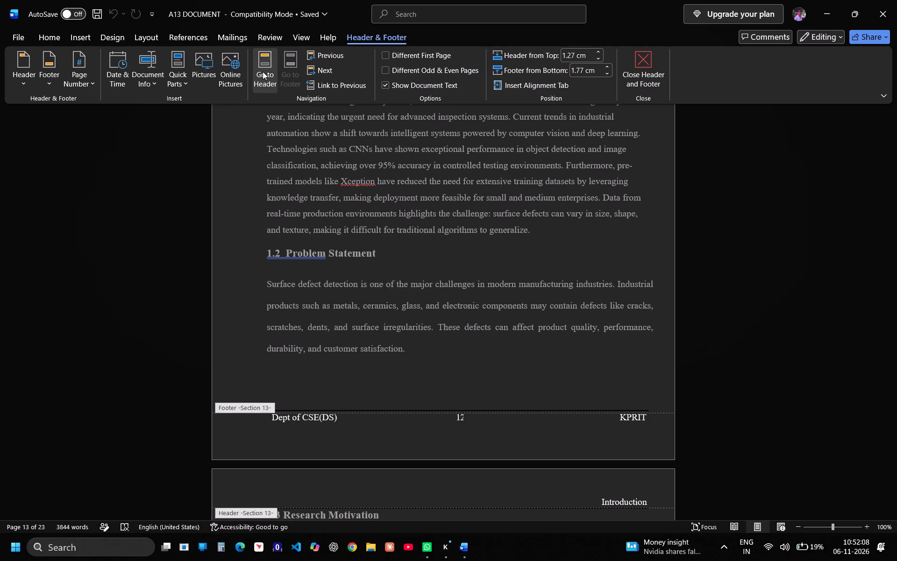
# Examine the Introduction page's header and footer and the preceding section's footer page number.
pyautogui.scroll(4, 338, 194)
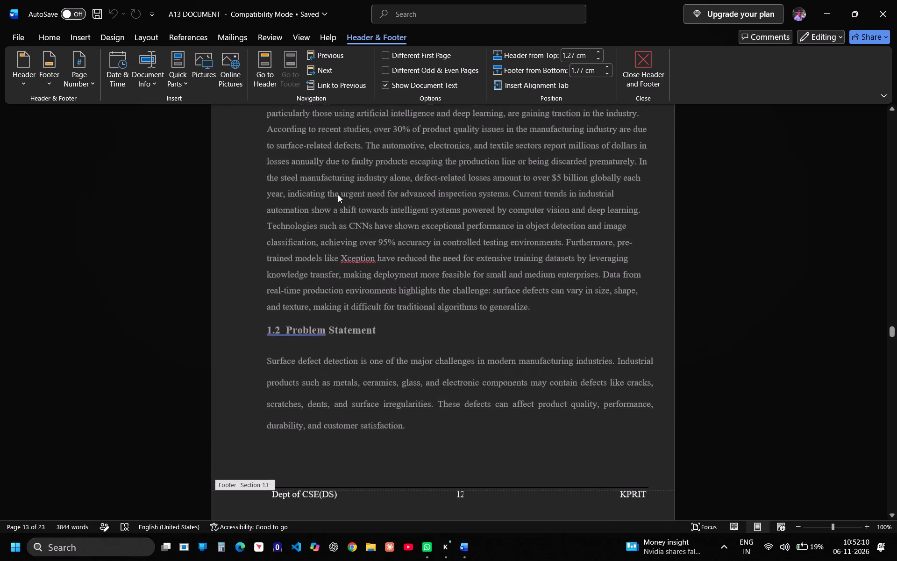
pyautogui.scroll(6, 338, 194)
pyautogui.scroll(-1, 338, 194)
pyautogui.scroll(1, 338, 194)
pyautogui.scroll(-3, 338, 194)
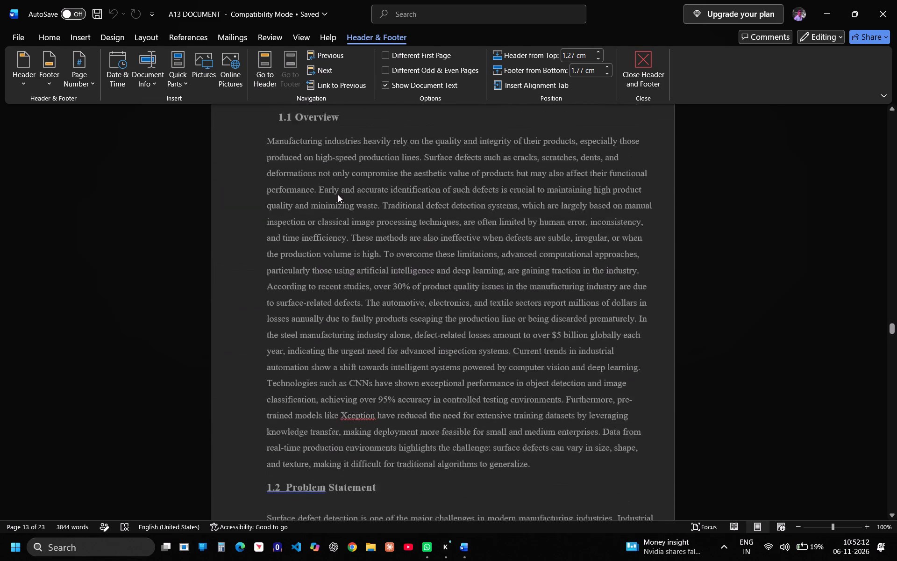
pyautogui.scroll(1, 338, 194)
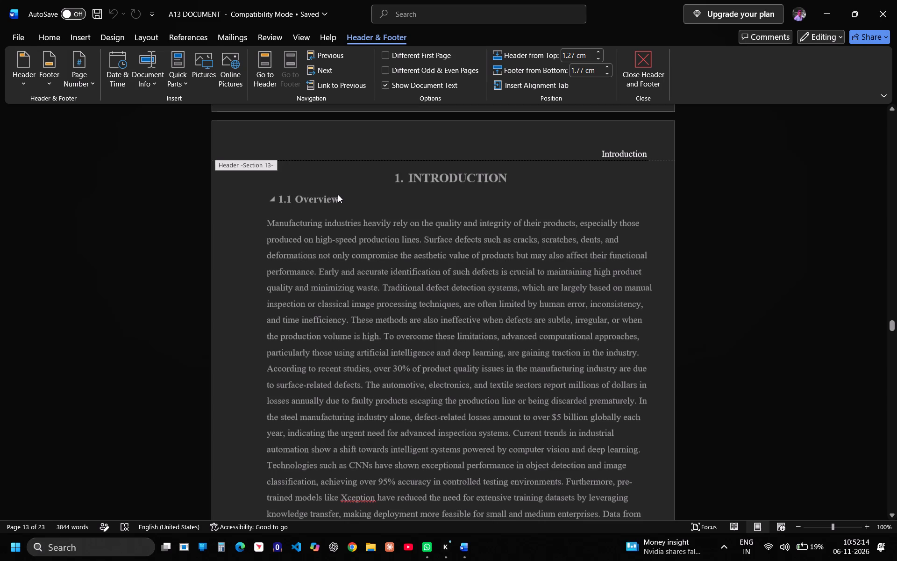
pyautogui.scroll(2, 338, 194)
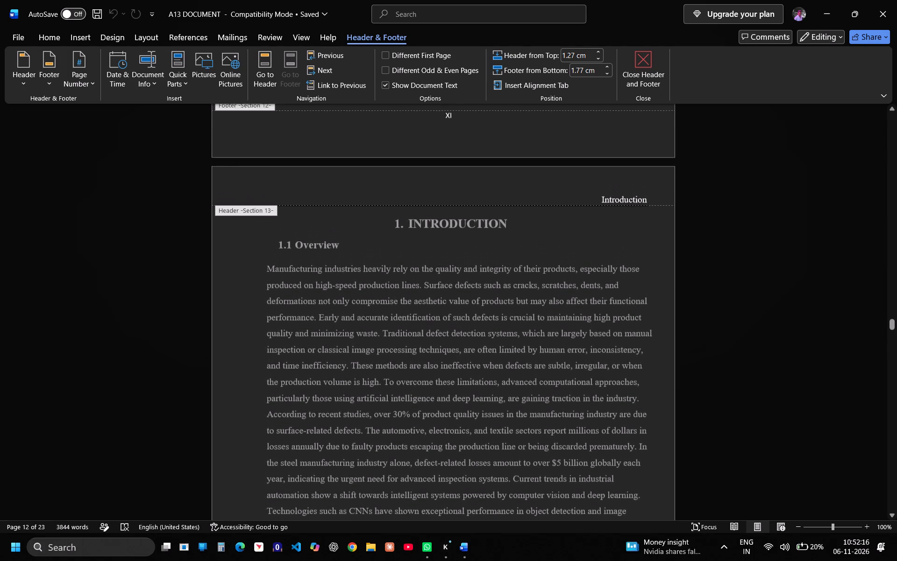
pyautogui.scroll(1, 338, 194)
pyautogui.scroll(-4, 338, 194)
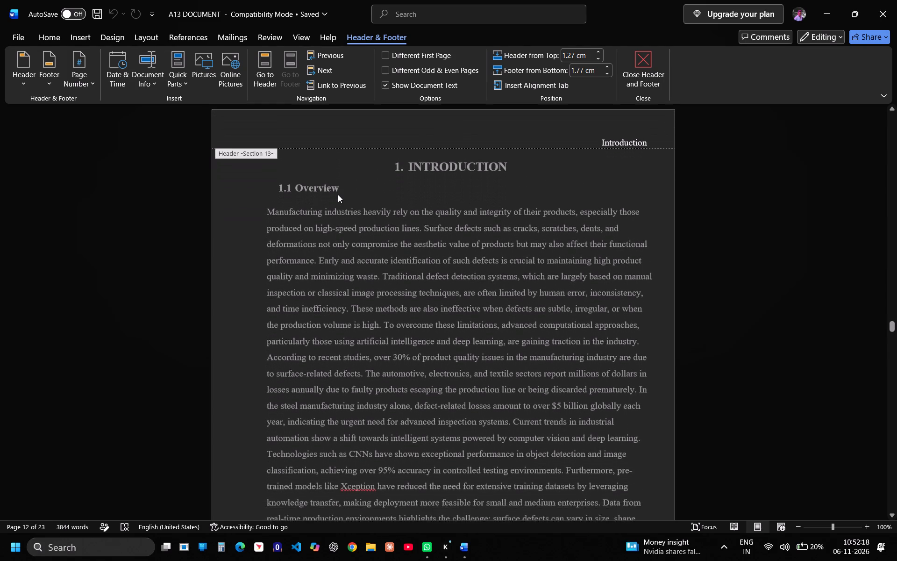
pyautogui.scroll(-10, 338, 194)
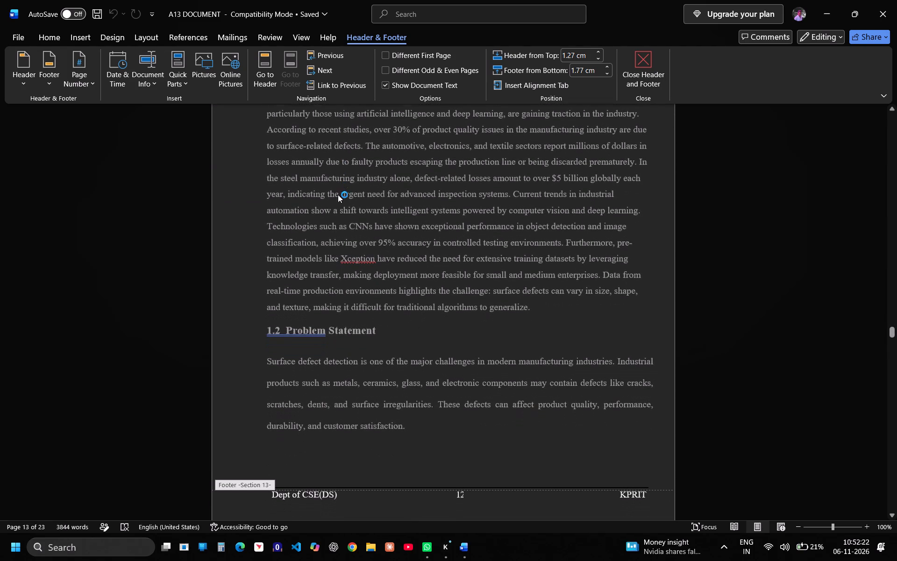
pyautogui.scroll(-2, 338, 194)
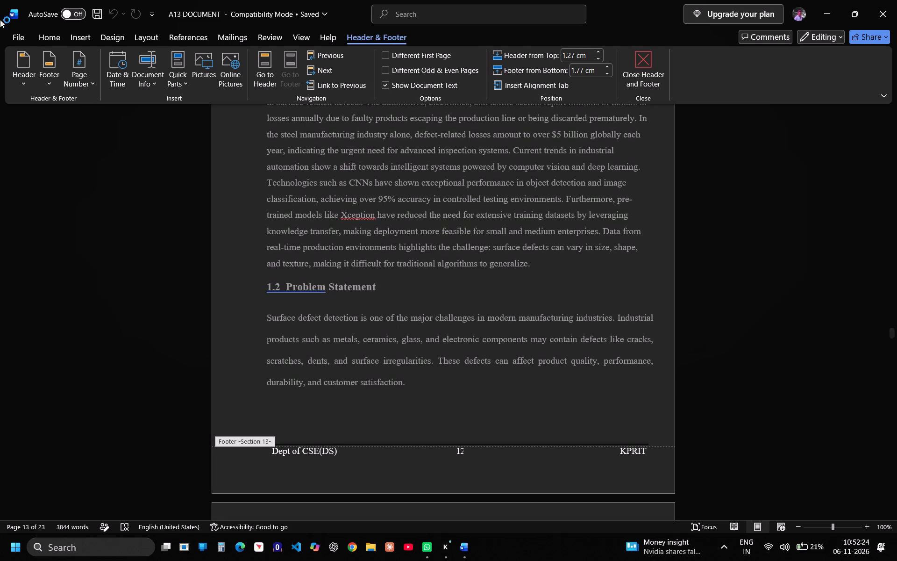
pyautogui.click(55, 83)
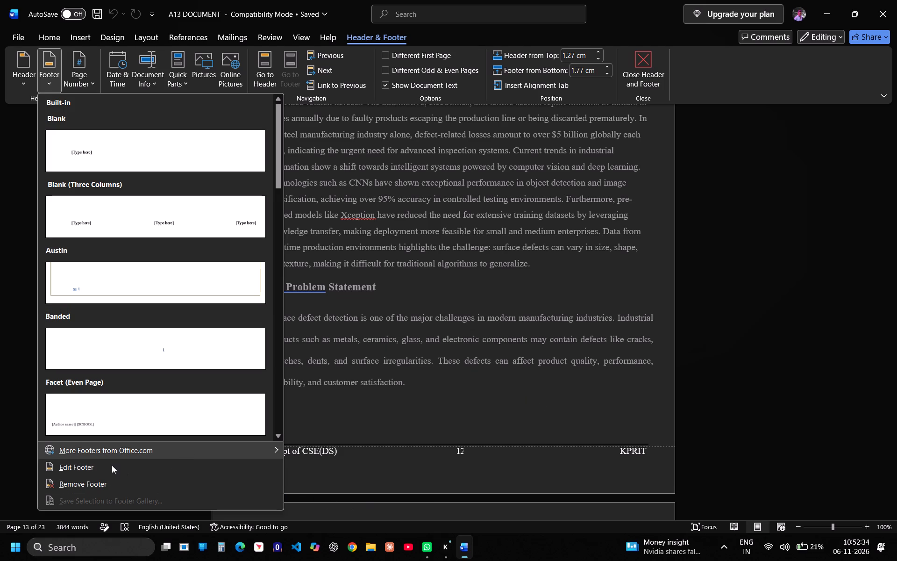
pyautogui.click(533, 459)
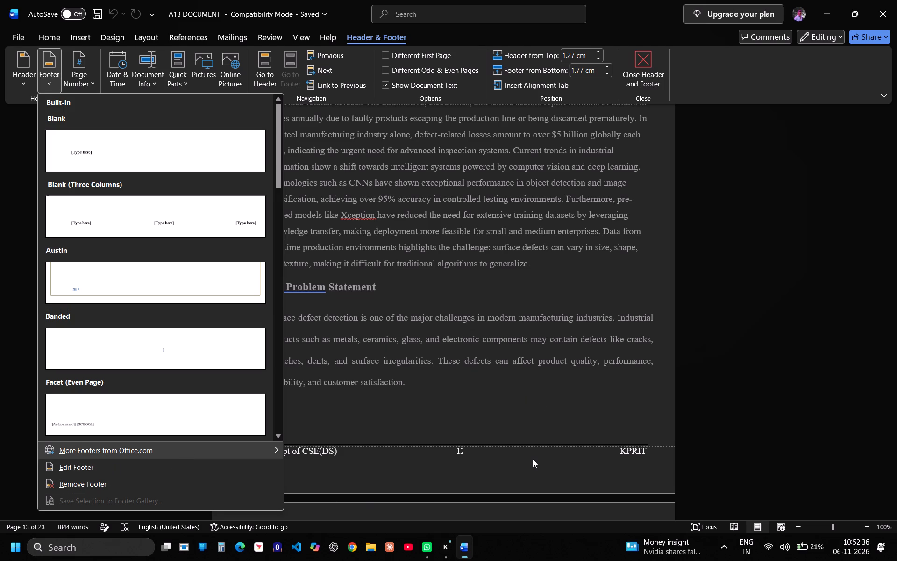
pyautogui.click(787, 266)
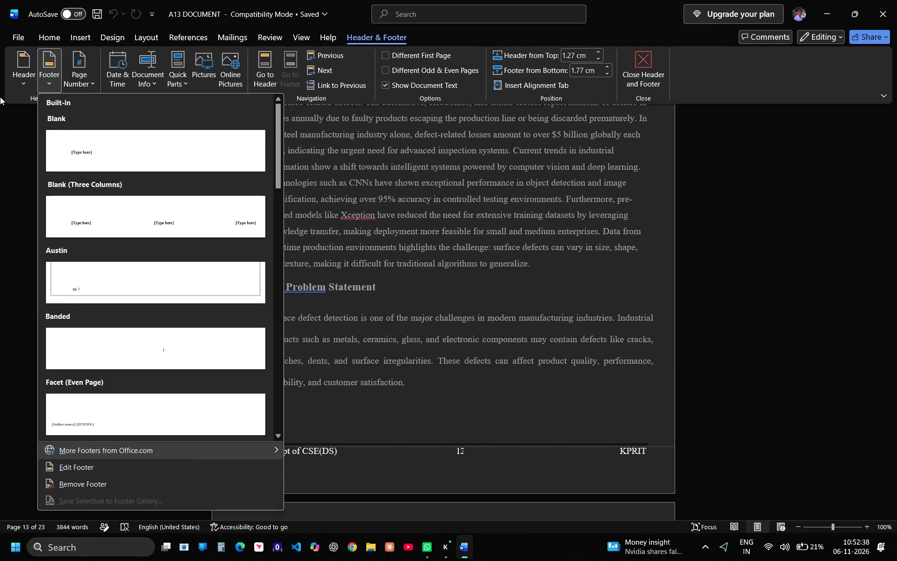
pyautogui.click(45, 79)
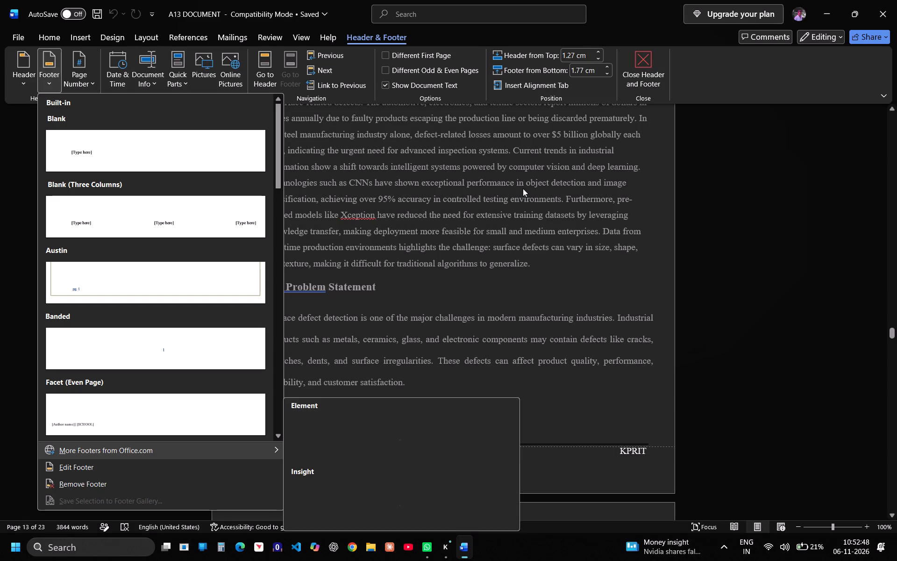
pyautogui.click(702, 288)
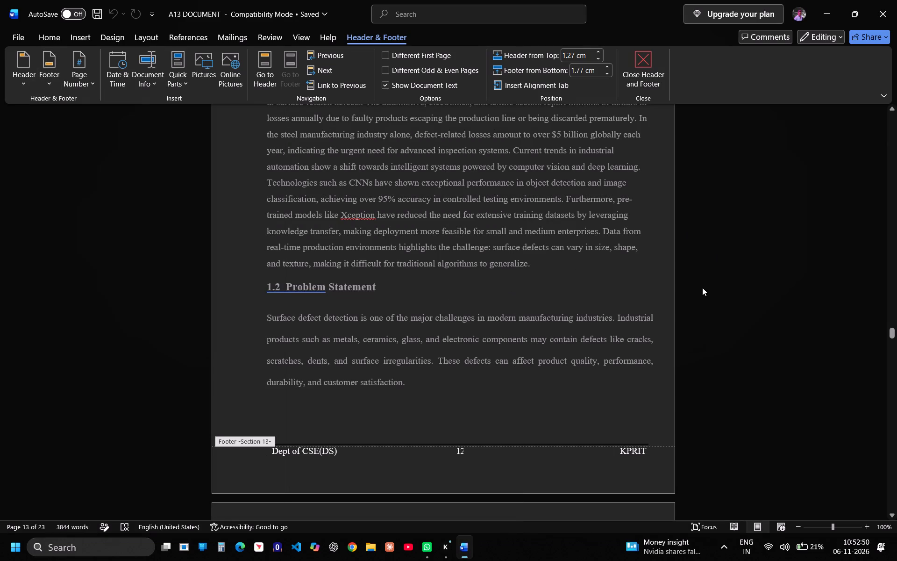
# Replace the page number in the centre of the Section 13 footer with 1.
pyautogui.click(451, 458)
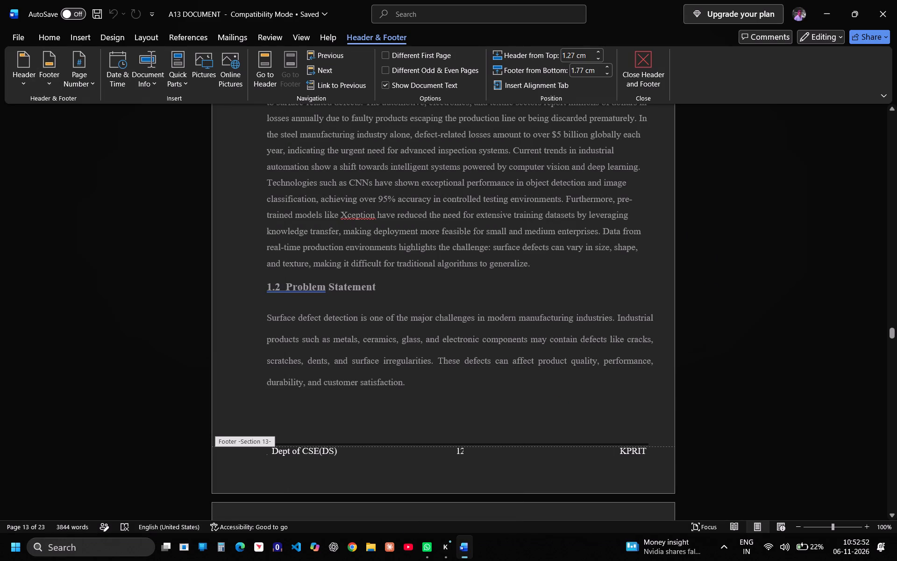
pyautogui.doubleClick(459, 453)
pyautogui.press('BackSpace')
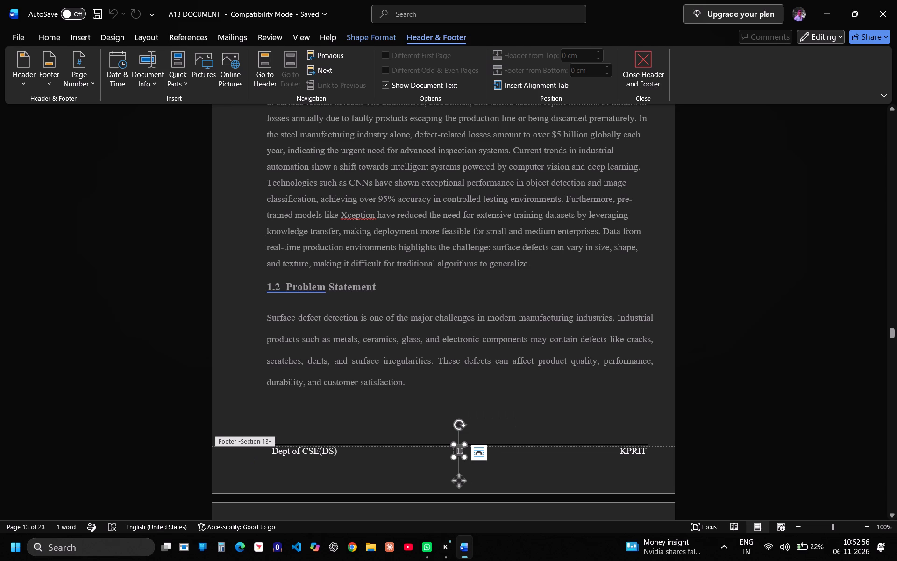
pyautogui.press('1')
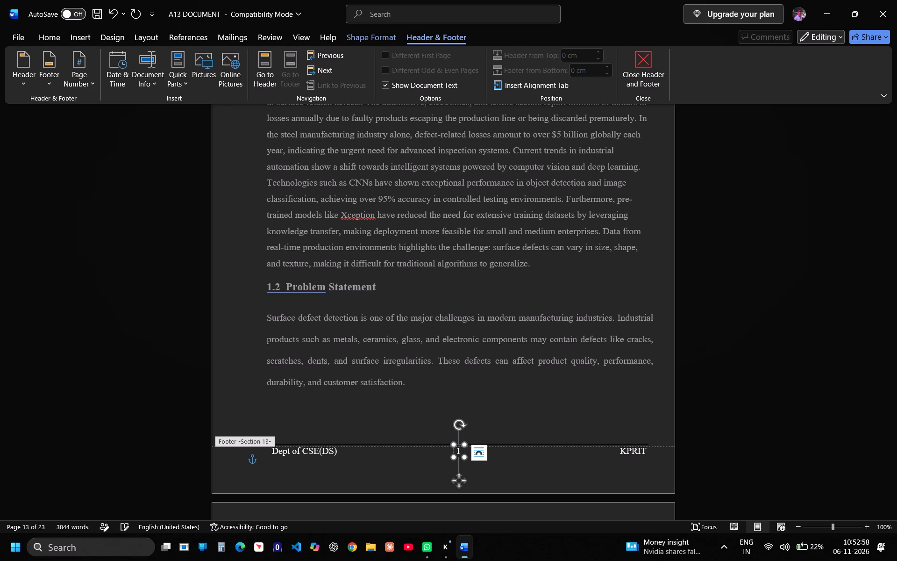
# Check the page numbers in the Section 13 pages and the next section's footer, returning to the Section 13 footer.
pyautogui.scroll(7, 482, 496)
pyautogui.scroll(-13, 482, 496)
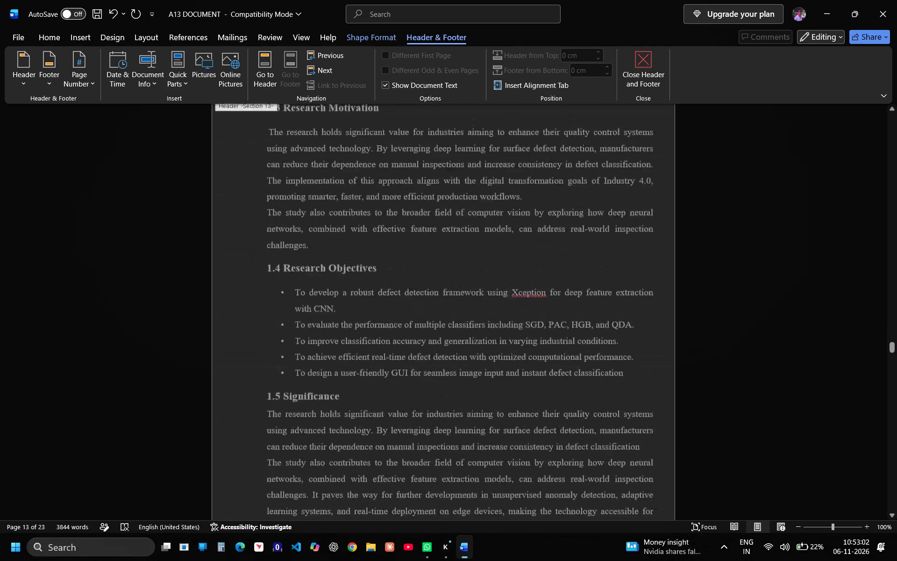
pyautogui.scroll(3, 482, 496)
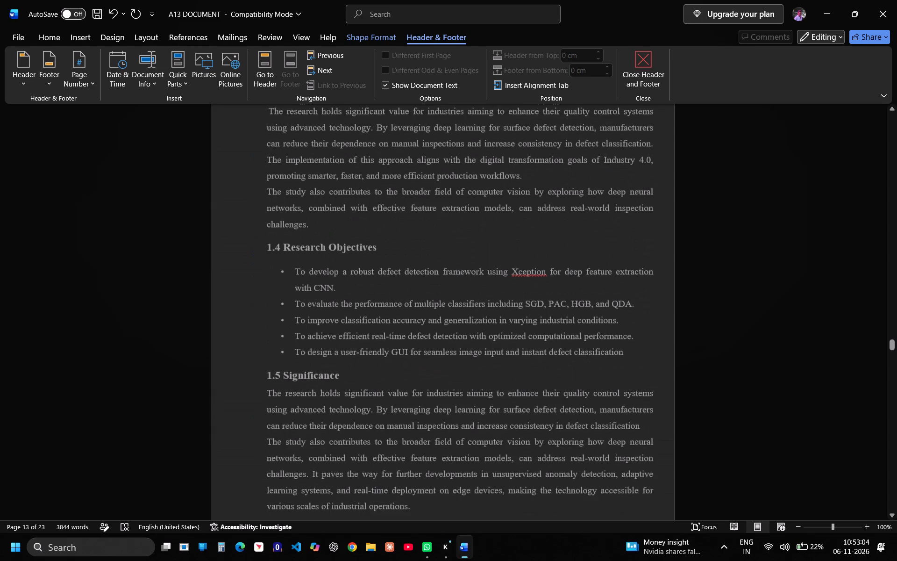
pyautogui.scroll(3, 482, 496)
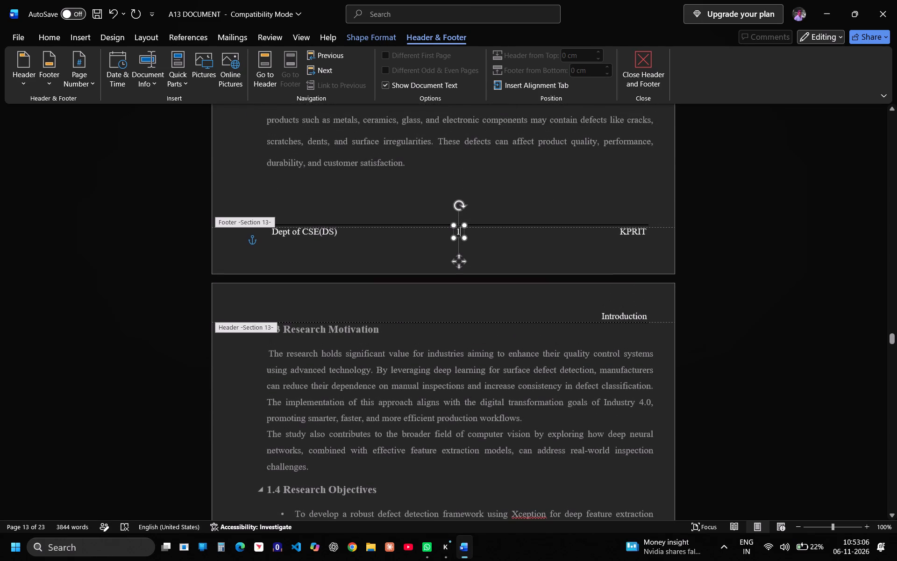
pyautogui.scroll(1, 482, 496)
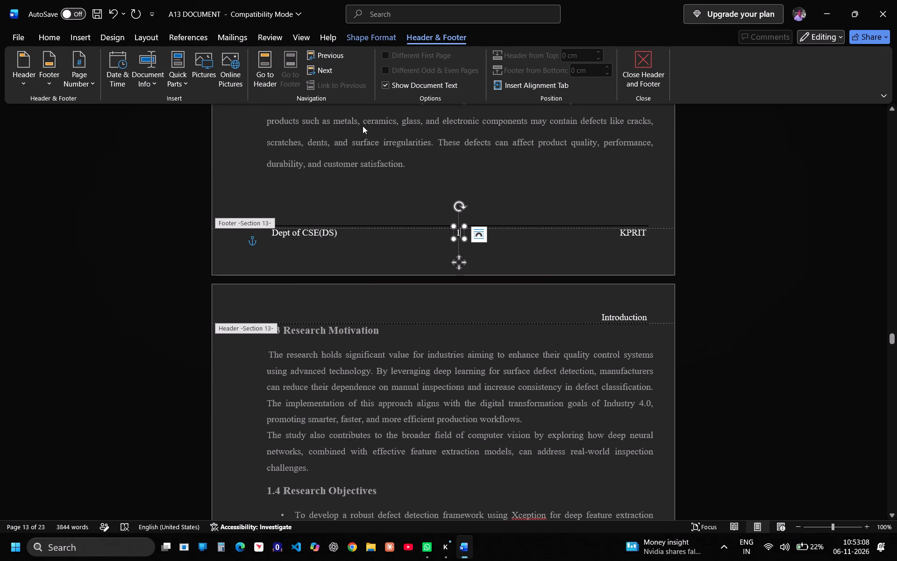
pyautogui.click(317, 69)
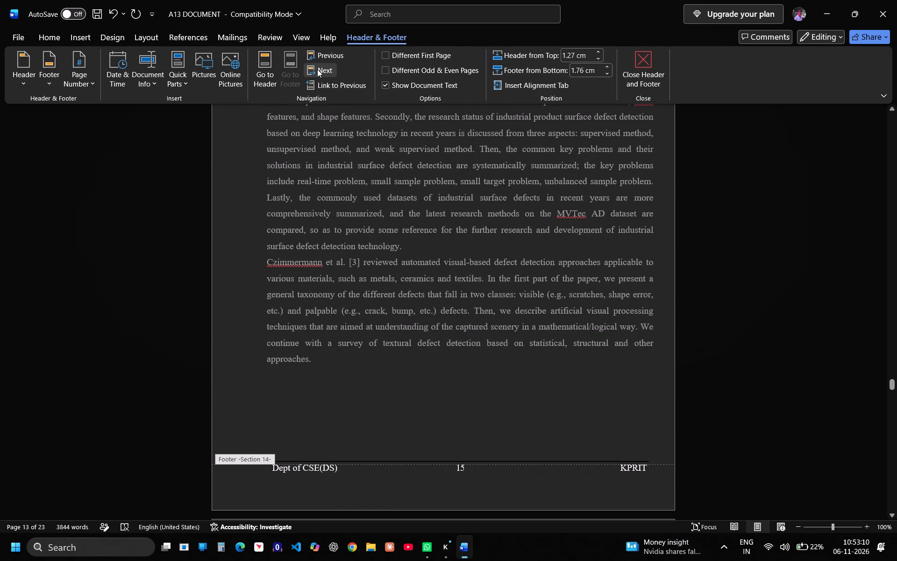
pyautogui.click(313, 58)
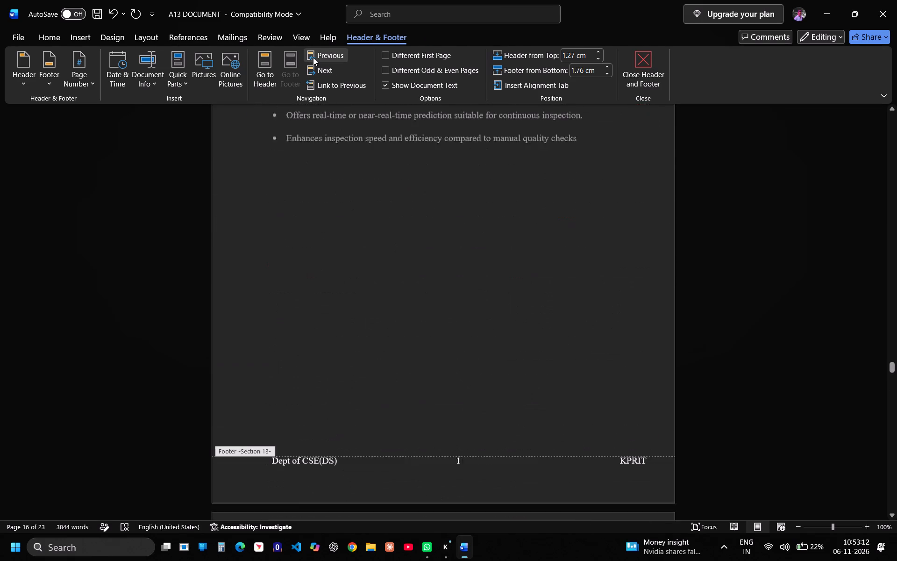
# Undo the manual replacement of the Section 13 footer page number with 1.
pyautogui.scroll(6, 391, 207)
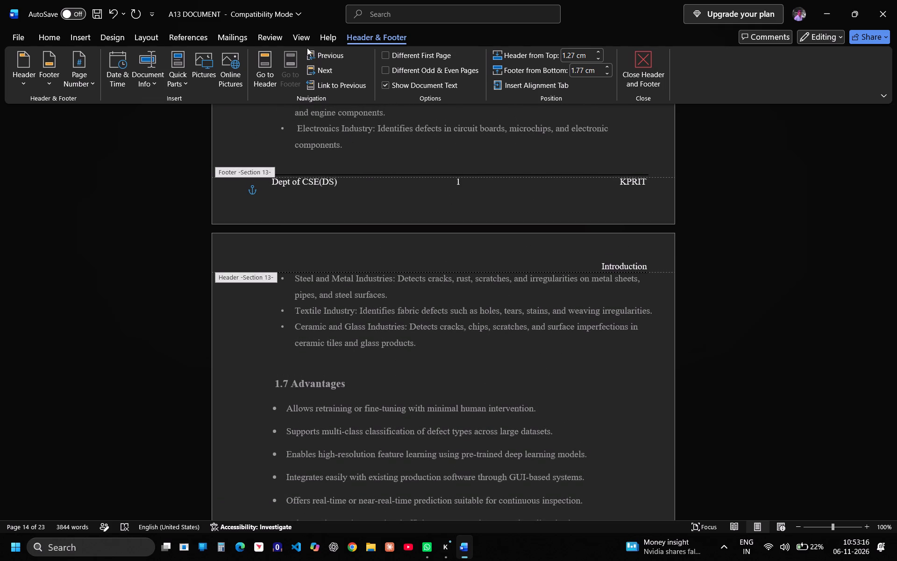
pyautogui.hotkey('ctrl', 'z')
pyautogui.hotkey('ctrl', 'z')
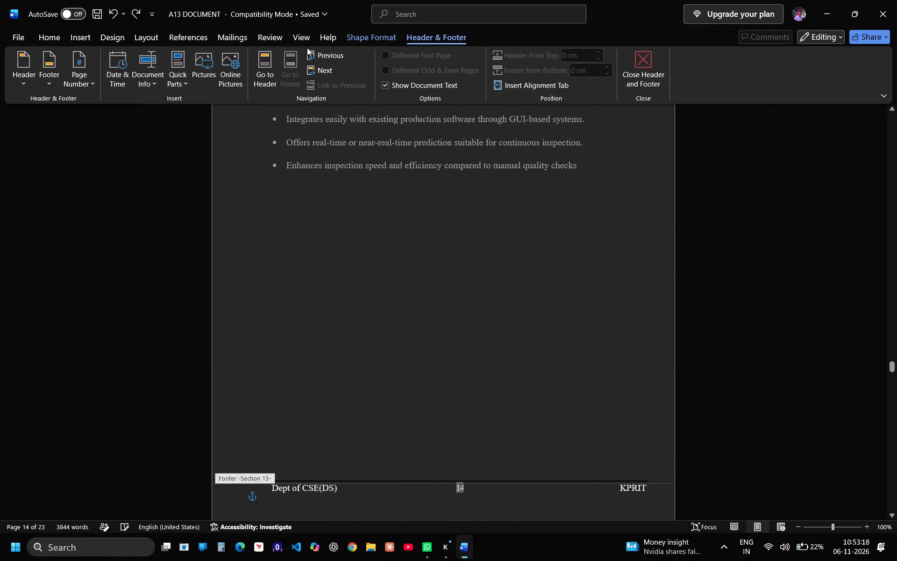
pyautogui.hotkey('ctrl', 'z')
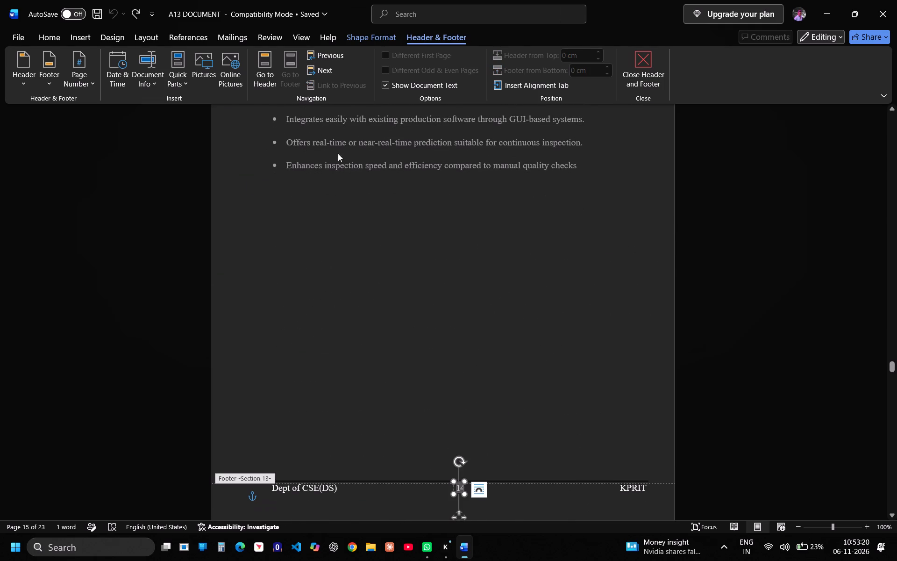
# Examine the start of the Introduction chapter and the footer page number of Section 12 just before it.
pyautogui.scroll(15, 391, 202)
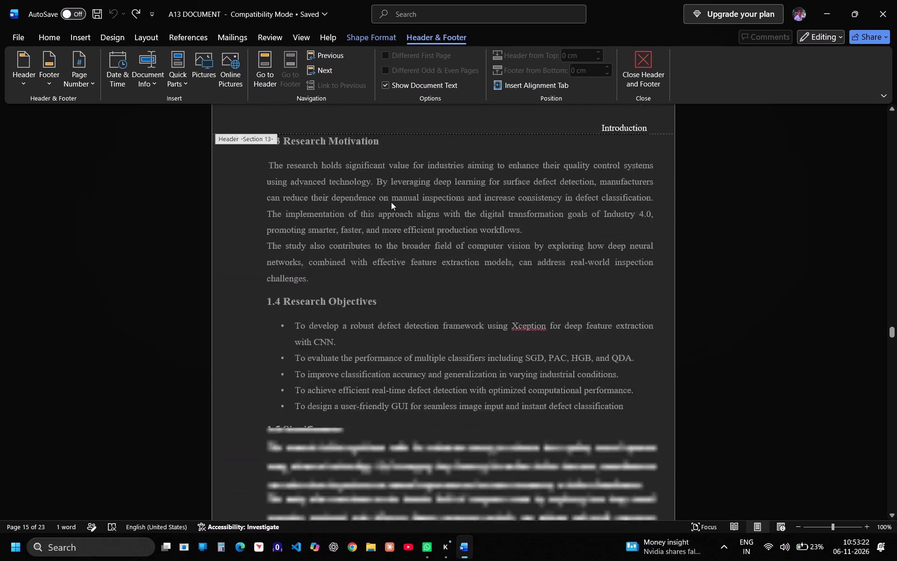
pyautogui.scroll(1, 391, 202)
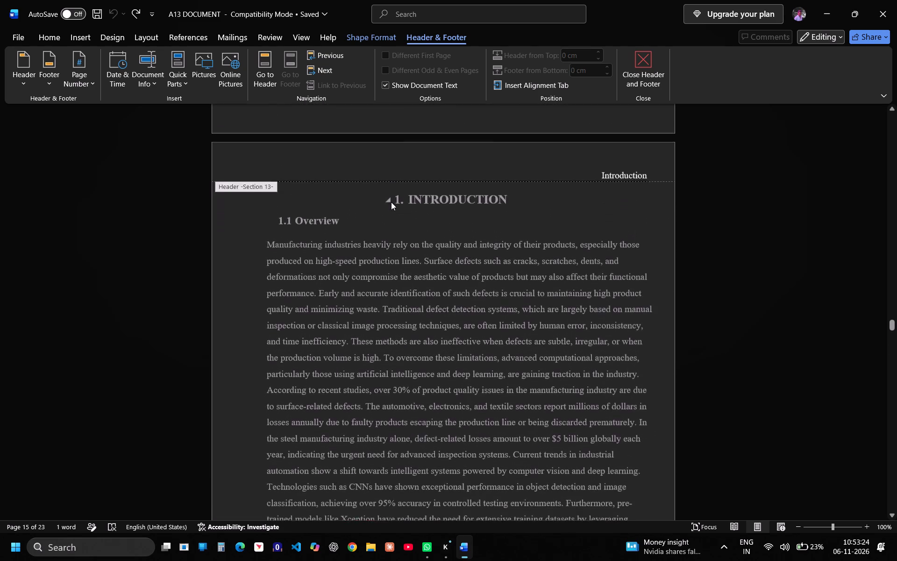
pyautogui.scroll(1, 391, 202)
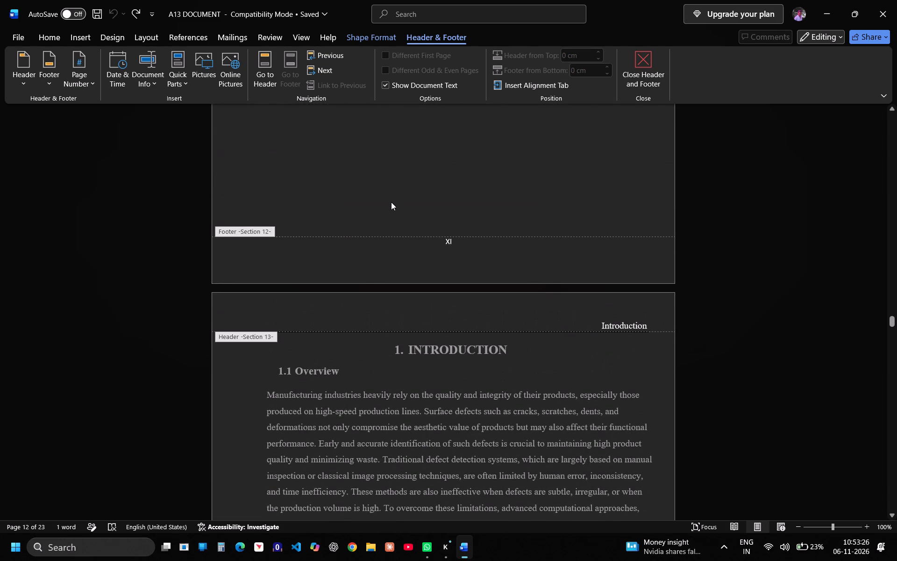
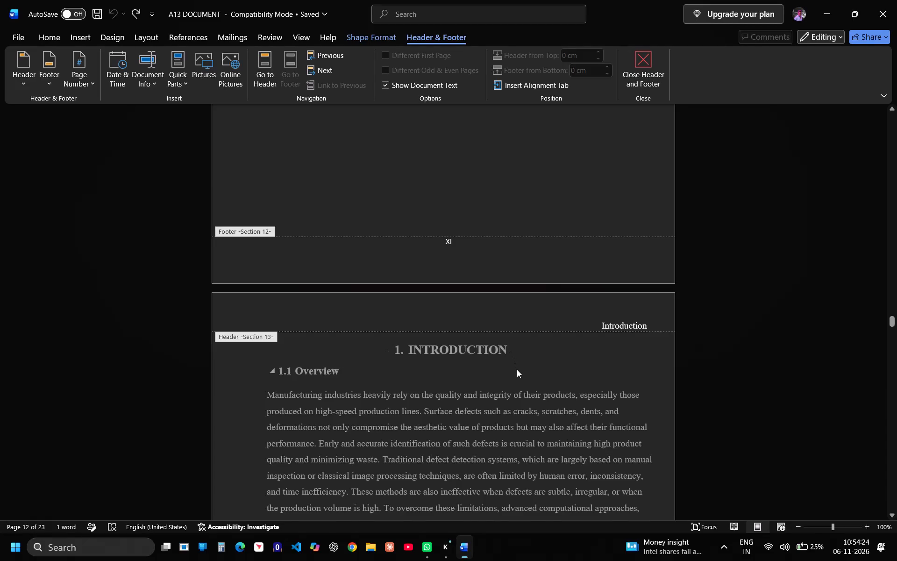
# Examine the Section 13 footer page number and the Section 12 footer just before the Introduction chapter.
pyautogui.scroll(-5, 517, 369)
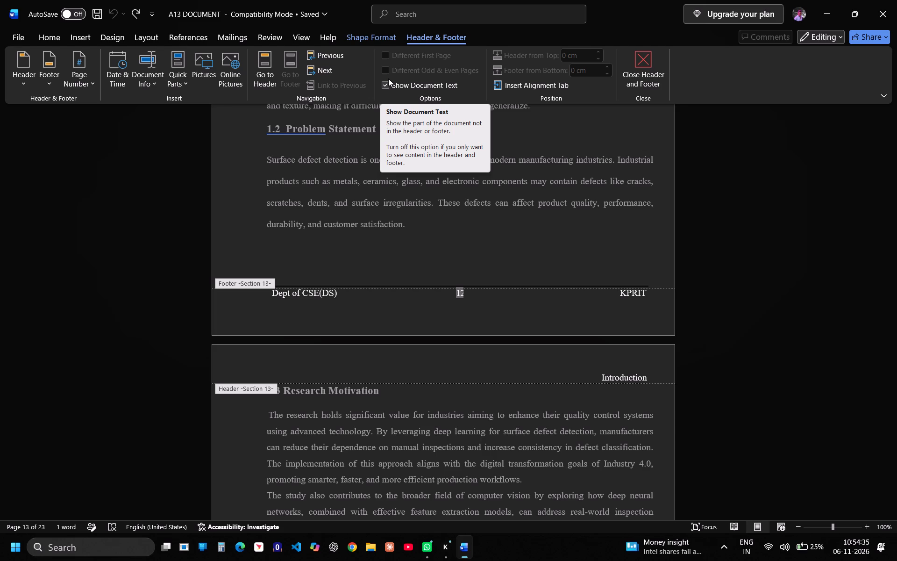
pyautogui.scroll(7, 456, 145)
pyautogui.scroll(4, 731, 271)
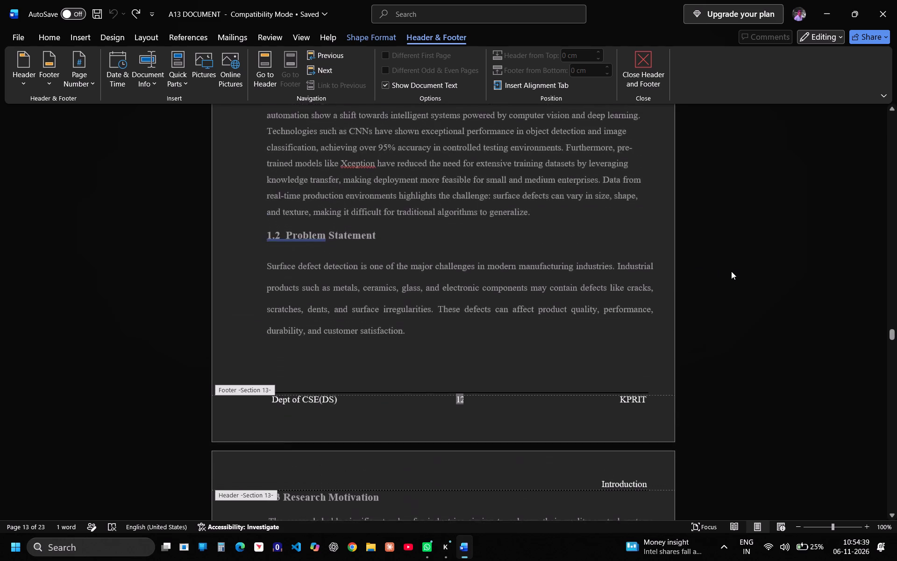
pyautogui.scroll(8, 731, 271)
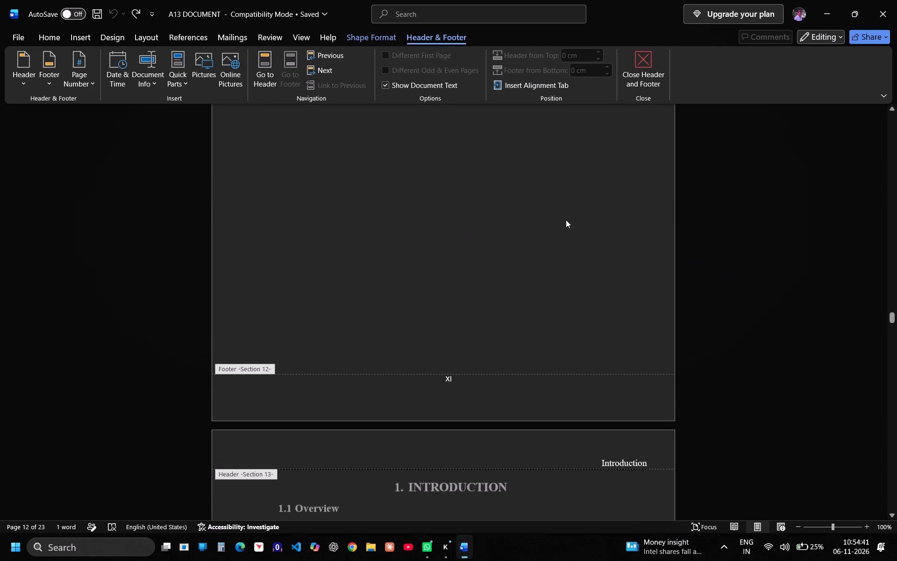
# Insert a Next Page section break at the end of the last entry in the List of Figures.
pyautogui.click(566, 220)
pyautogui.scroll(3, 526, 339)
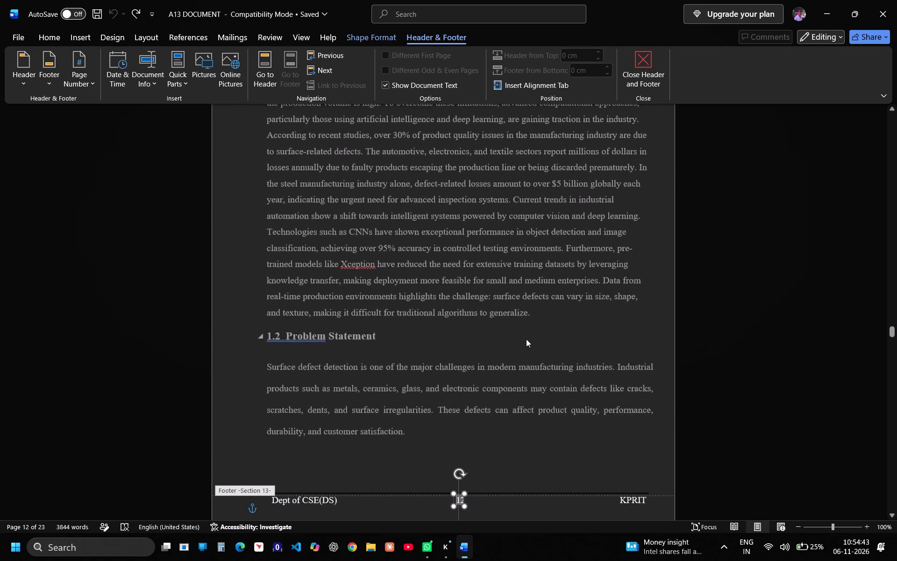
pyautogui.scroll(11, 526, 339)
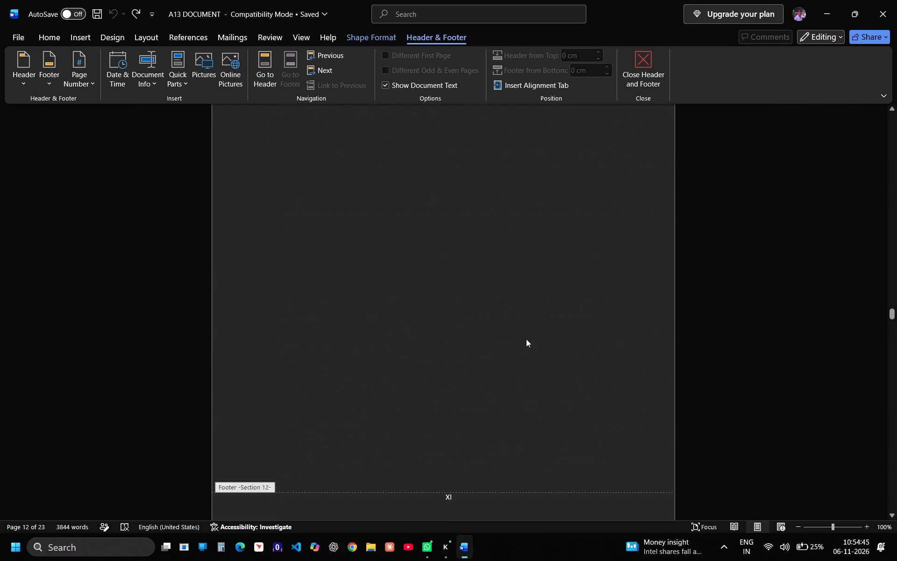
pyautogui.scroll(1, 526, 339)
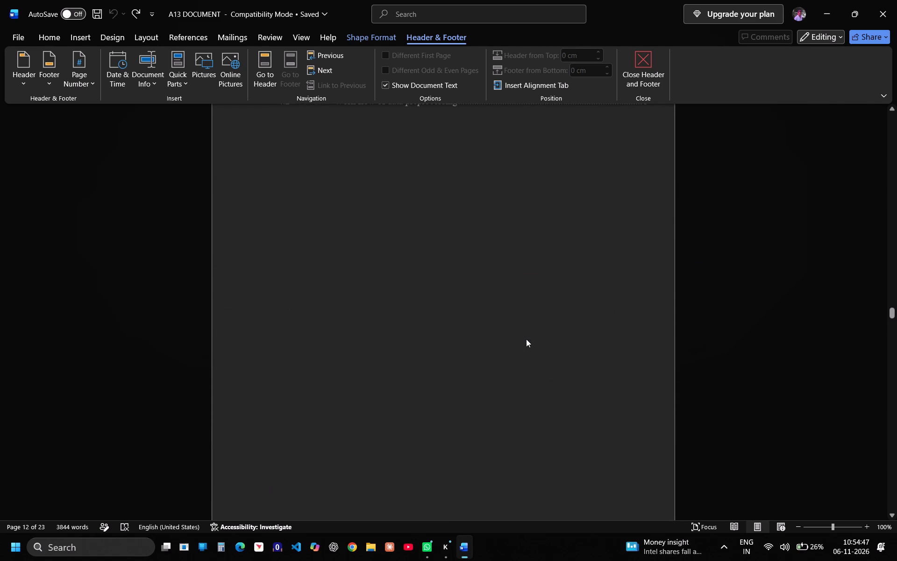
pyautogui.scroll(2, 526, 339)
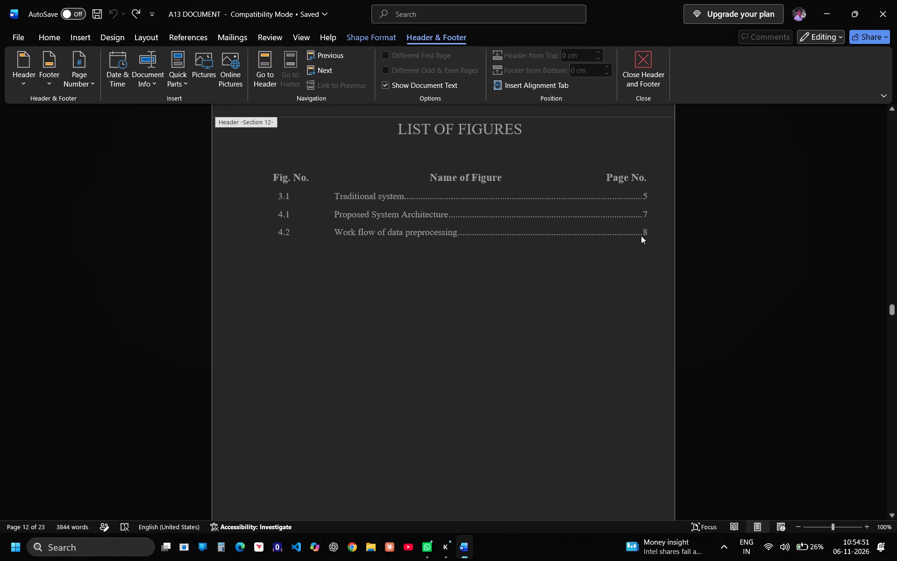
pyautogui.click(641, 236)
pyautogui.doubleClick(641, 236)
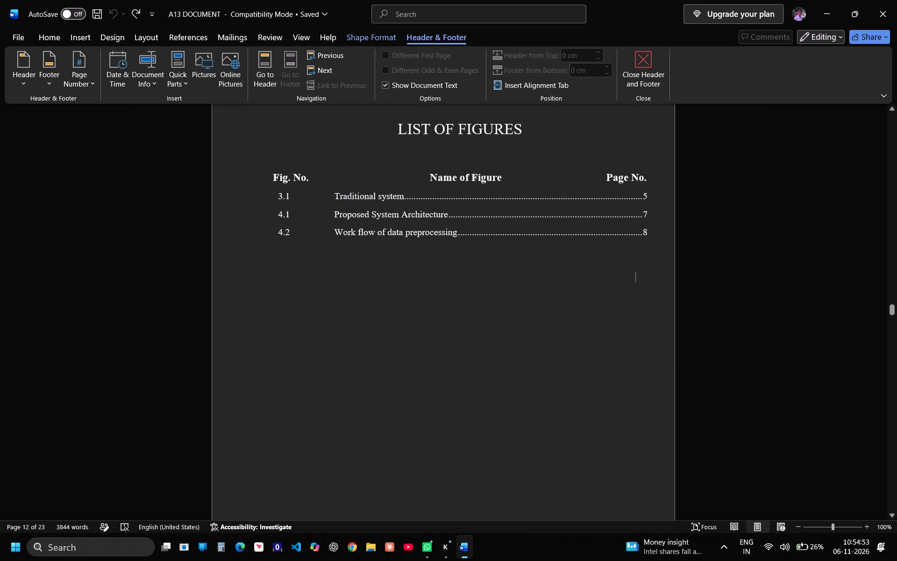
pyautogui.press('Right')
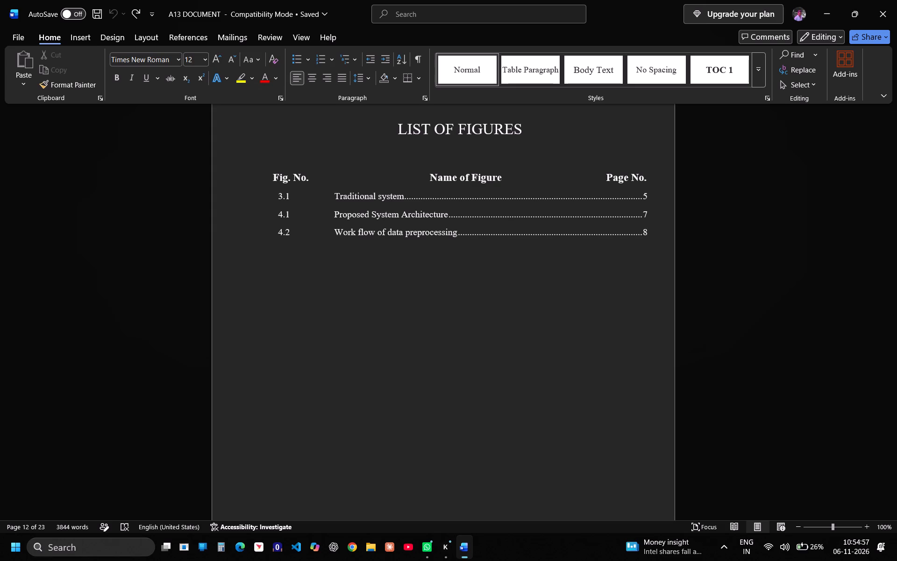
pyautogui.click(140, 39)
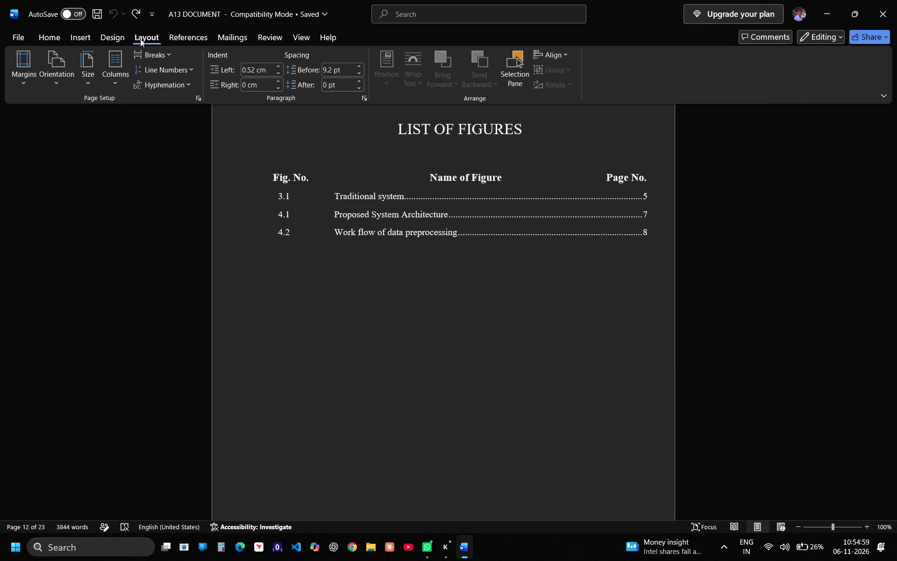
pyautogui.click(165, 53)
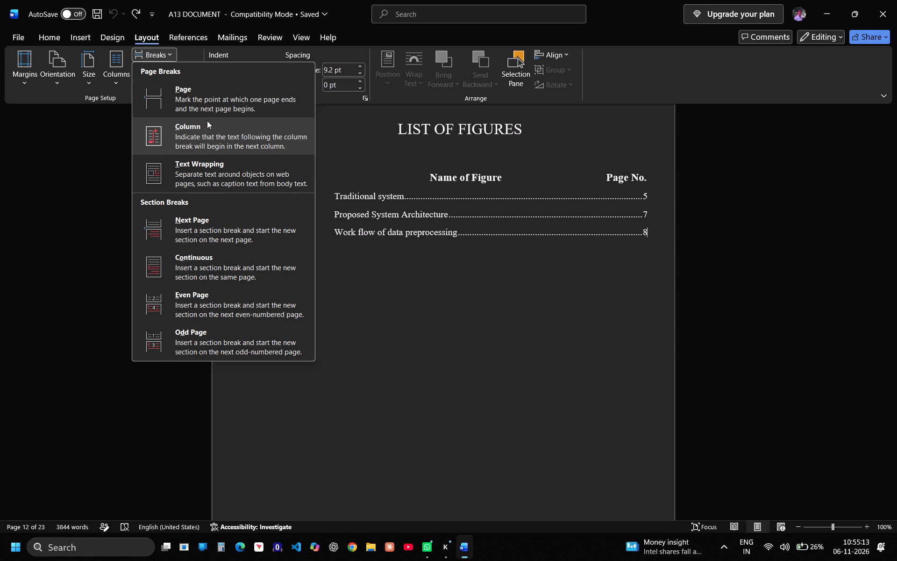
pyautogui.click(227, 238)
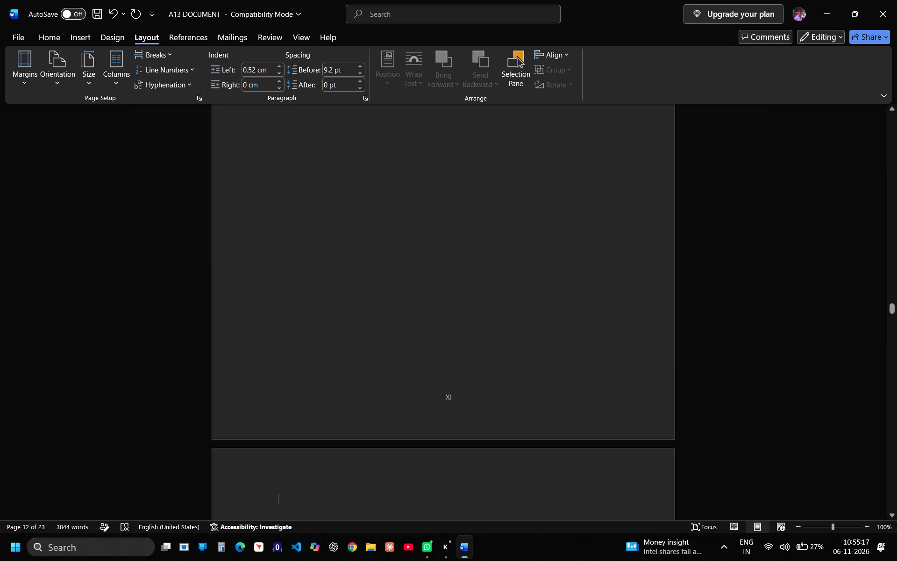
# Examine the page added after the List of Figures and its footer page number.
pyautogui.scroll(-8, 227, 238)
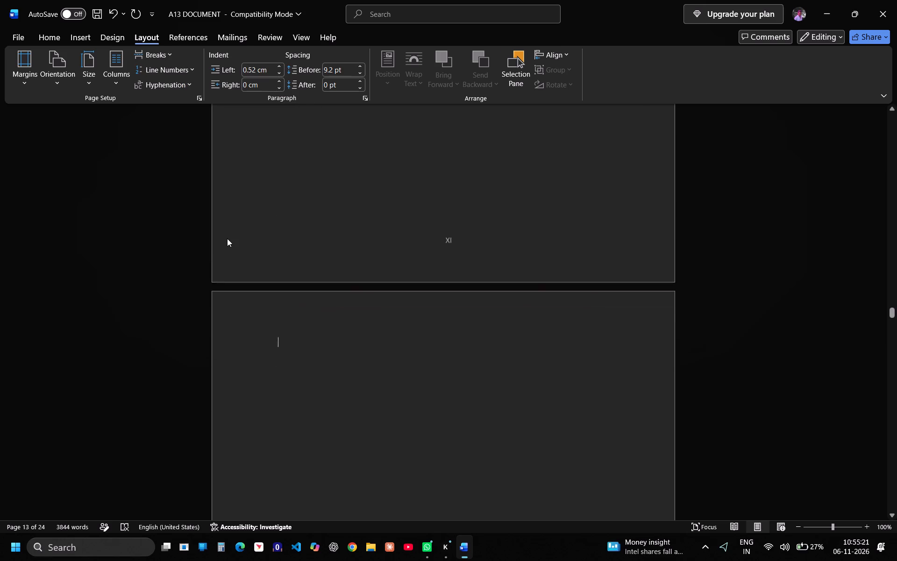
pyautogui.scroll(-9, 227, 238)
pyautogui.scroll(1, 227, 238)
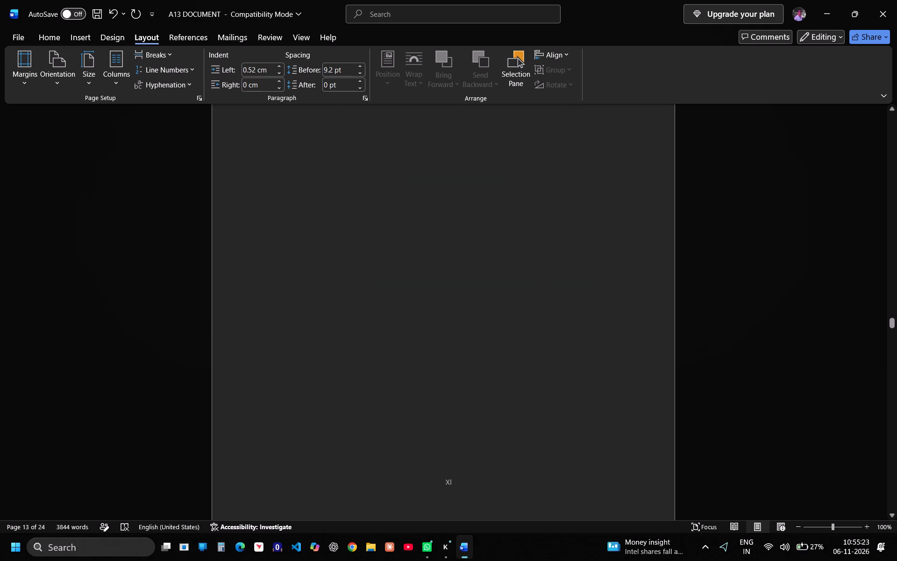
pyautogui.scroll(6, 227, 238)
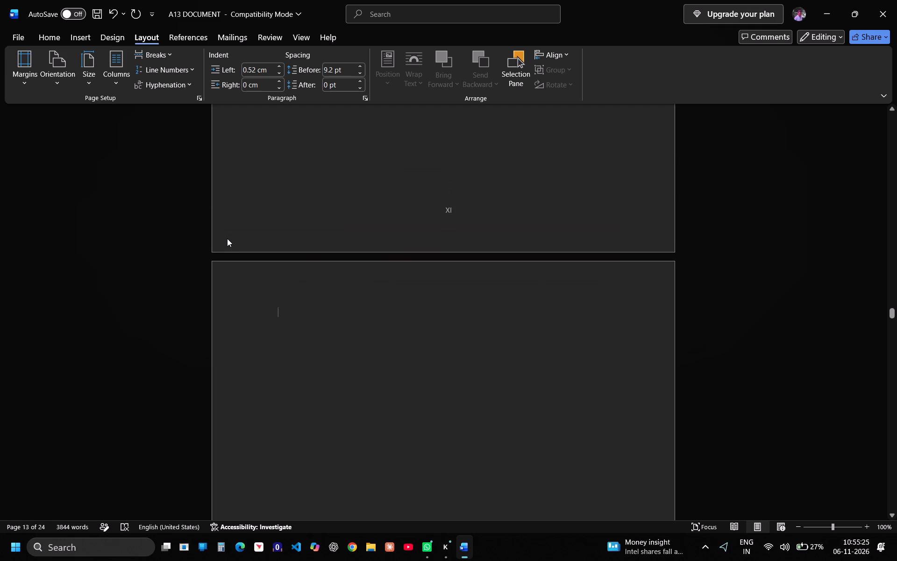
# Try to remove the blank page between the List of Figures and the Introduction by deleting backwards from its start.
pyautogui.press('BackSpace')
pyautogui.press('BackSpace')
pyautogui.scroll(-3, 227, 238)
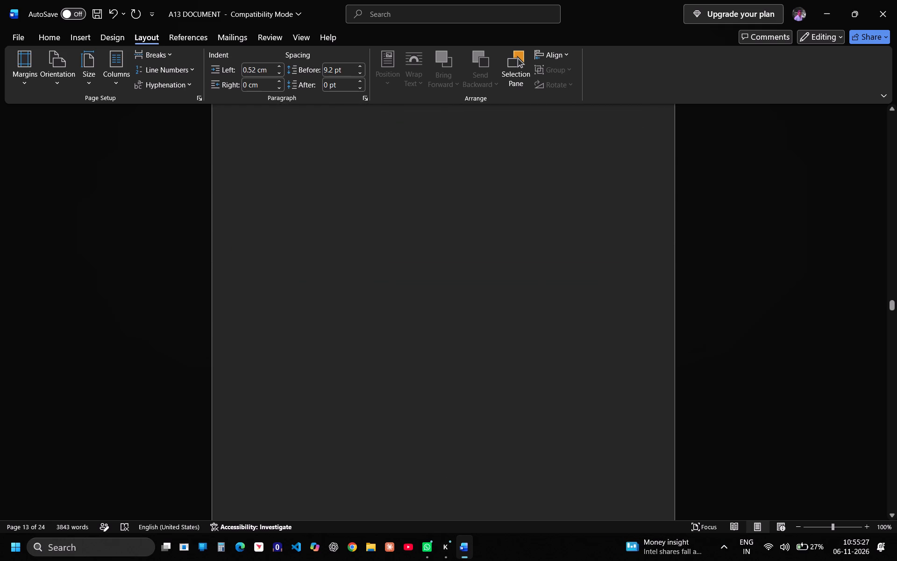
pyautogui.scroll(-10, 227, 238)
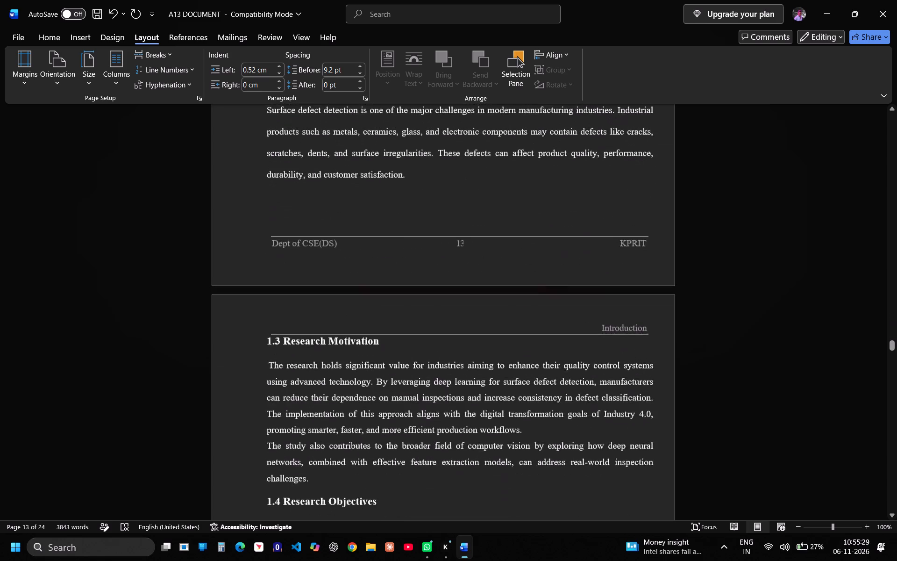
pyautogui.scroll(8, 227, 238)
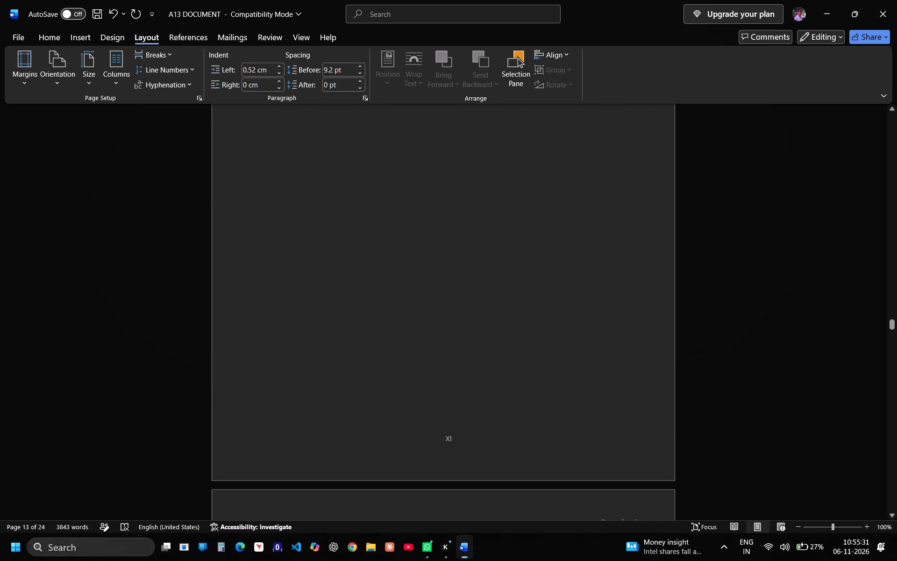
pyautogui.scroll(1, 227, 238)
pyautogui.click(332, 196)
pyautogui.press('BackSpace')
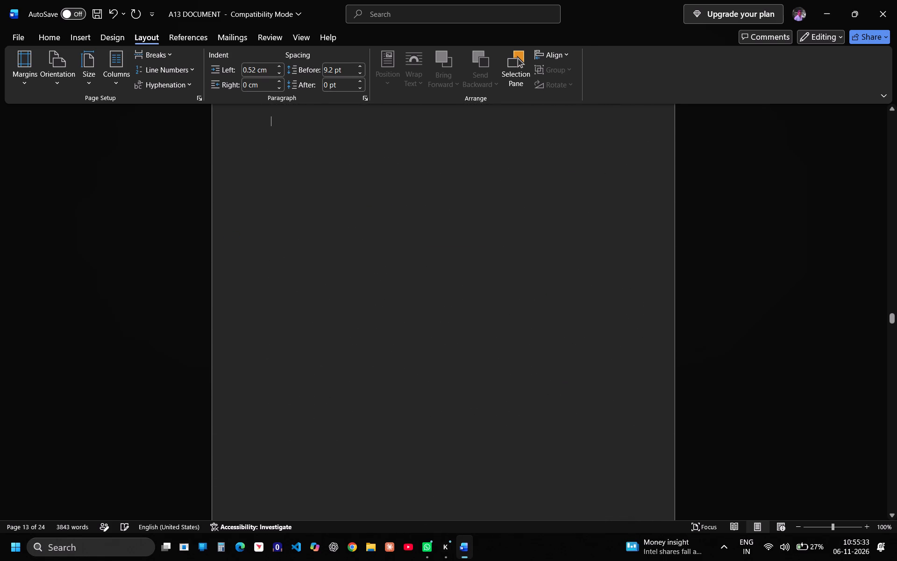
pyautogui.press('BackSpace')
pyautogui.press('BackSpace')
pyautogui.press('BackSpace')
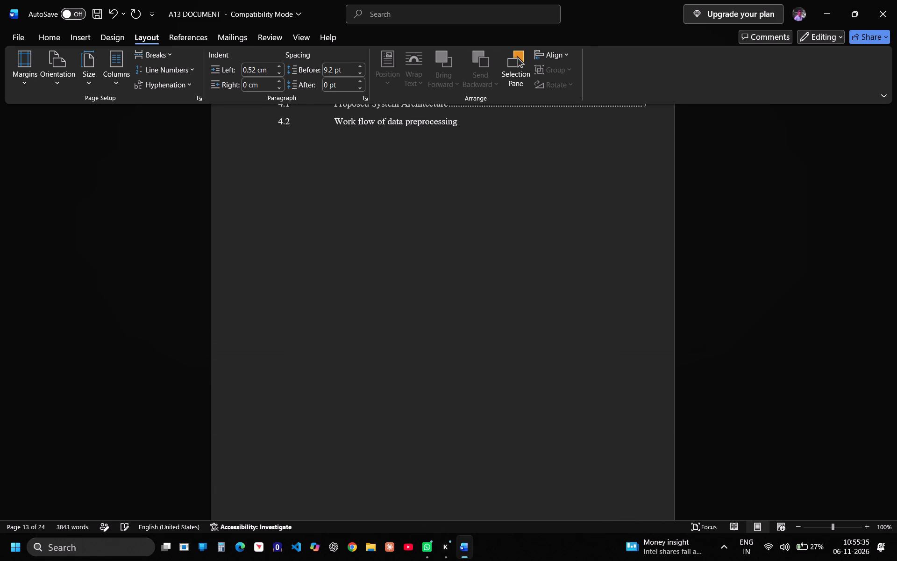
# Check the List of Figures, the page after it and the footer page number on the first Introduction page.
pyautogui.scroll(3, 332, 196)
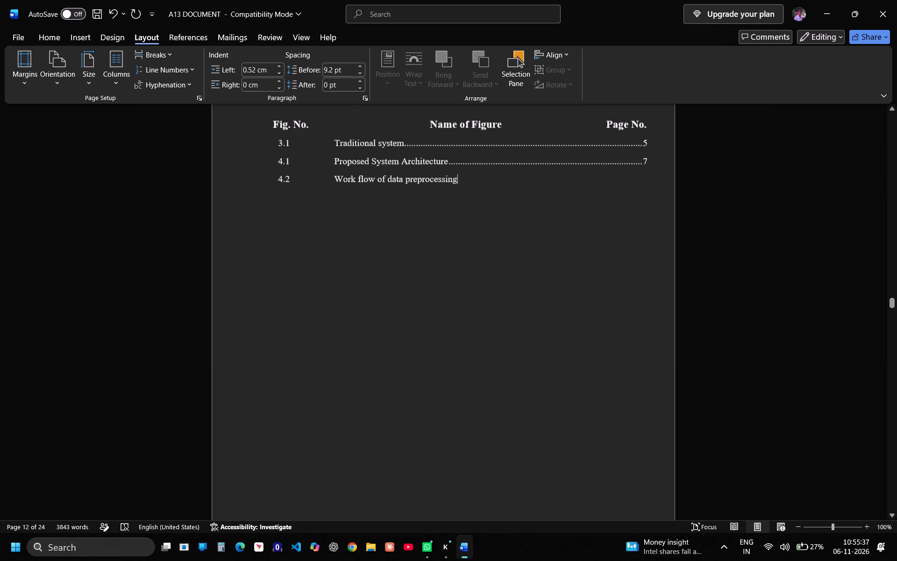
pyautogui.scroll(1, 332, 196)
pyautogui.scroll(-7, 332, 196)
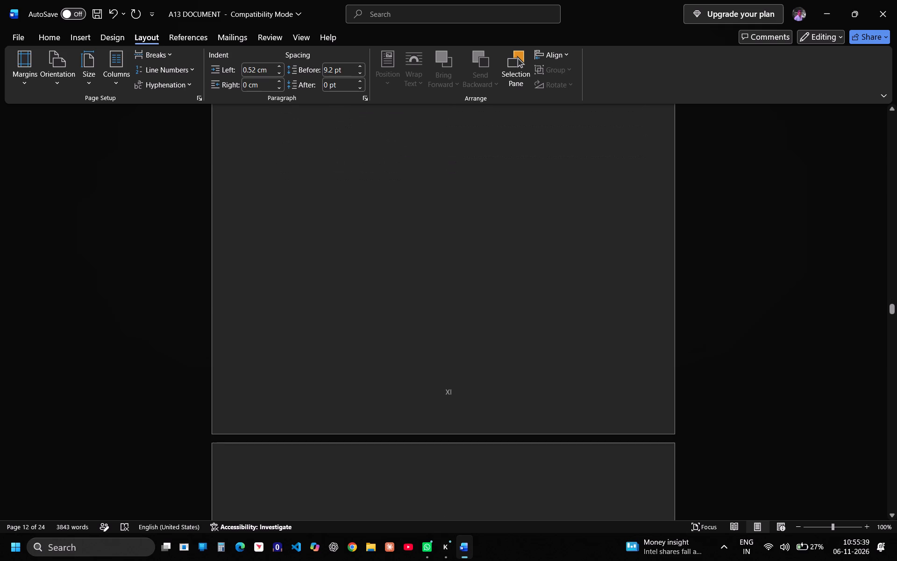
pyautogui.scroll(-10, 332, 196)
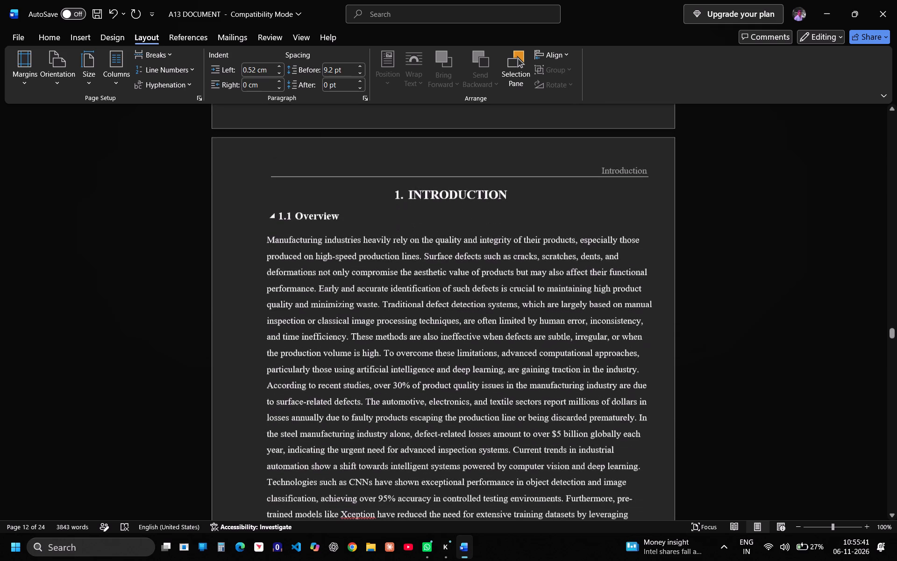
pyautogui.scroll(-7, 332, 196)
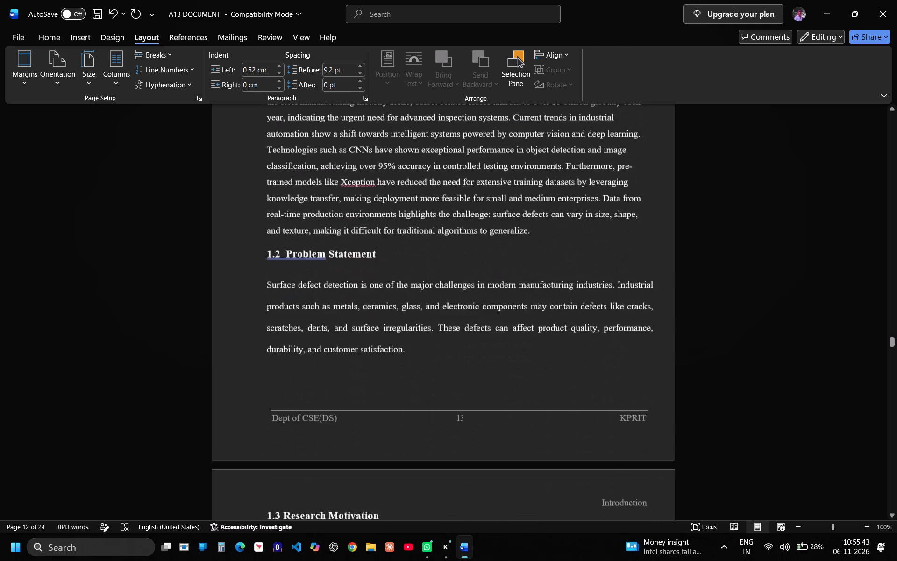
pyautogui.scroll(-2, 332, 196)
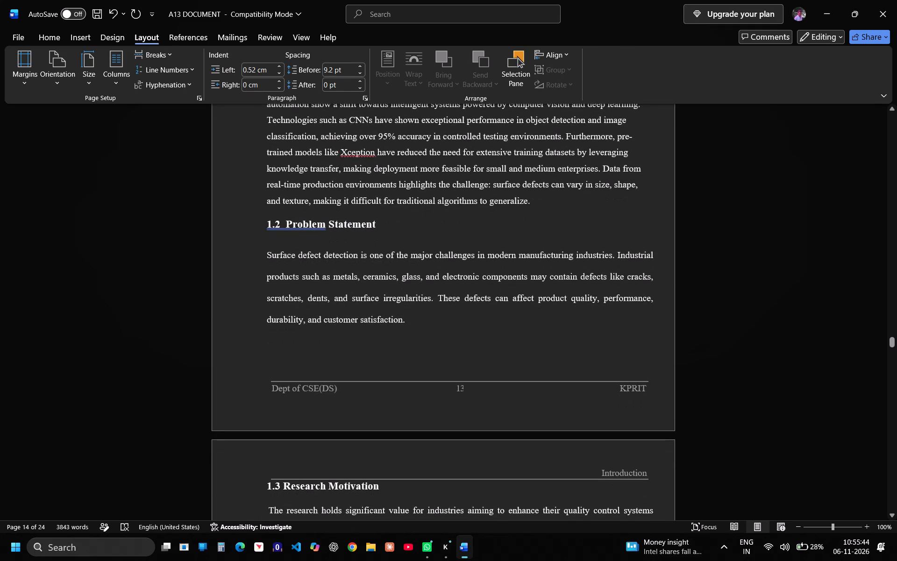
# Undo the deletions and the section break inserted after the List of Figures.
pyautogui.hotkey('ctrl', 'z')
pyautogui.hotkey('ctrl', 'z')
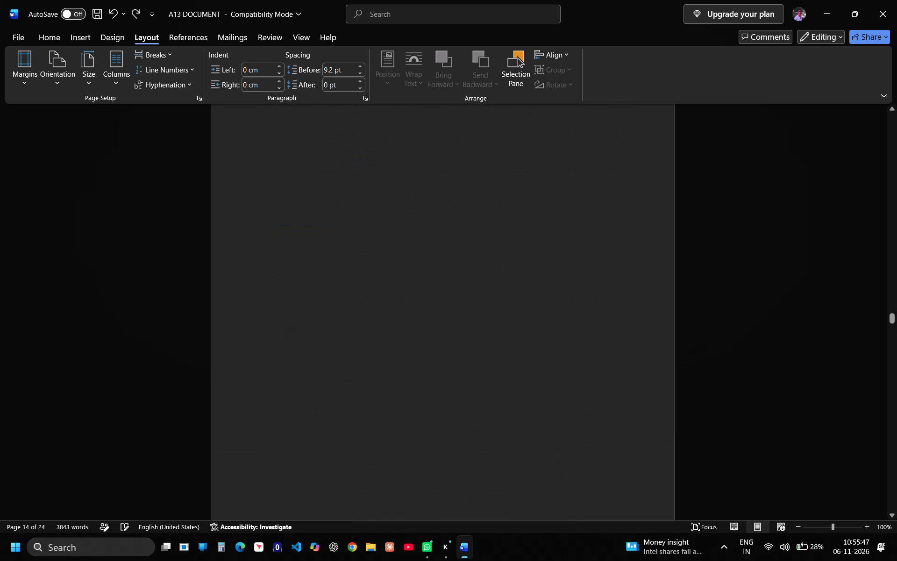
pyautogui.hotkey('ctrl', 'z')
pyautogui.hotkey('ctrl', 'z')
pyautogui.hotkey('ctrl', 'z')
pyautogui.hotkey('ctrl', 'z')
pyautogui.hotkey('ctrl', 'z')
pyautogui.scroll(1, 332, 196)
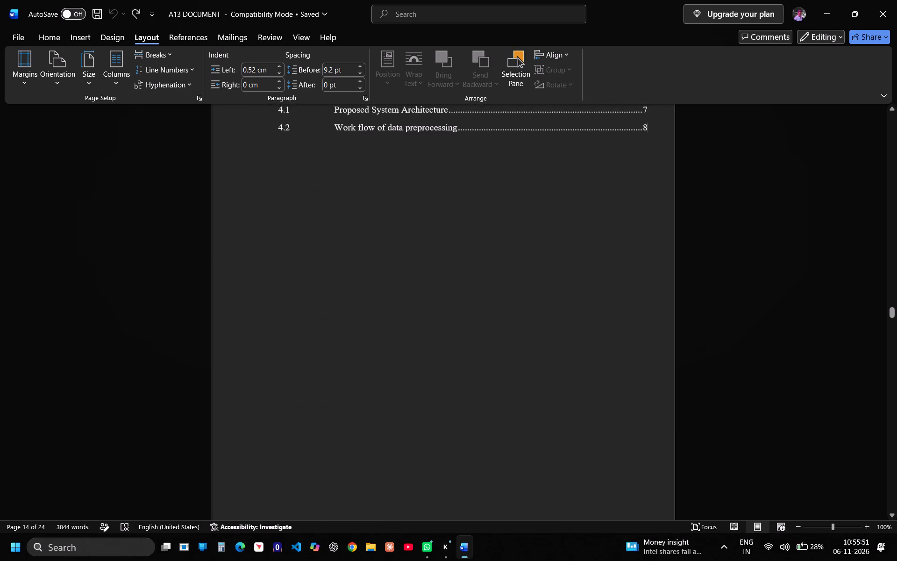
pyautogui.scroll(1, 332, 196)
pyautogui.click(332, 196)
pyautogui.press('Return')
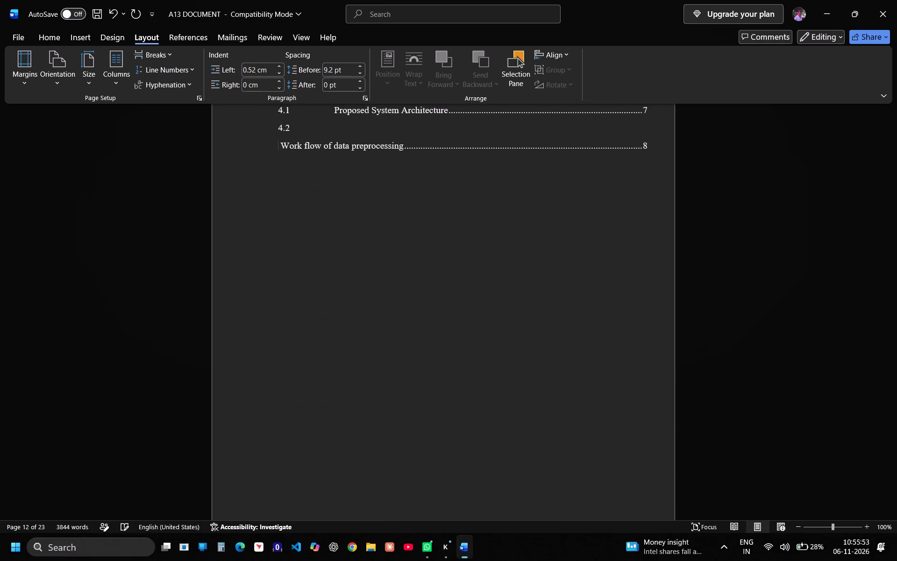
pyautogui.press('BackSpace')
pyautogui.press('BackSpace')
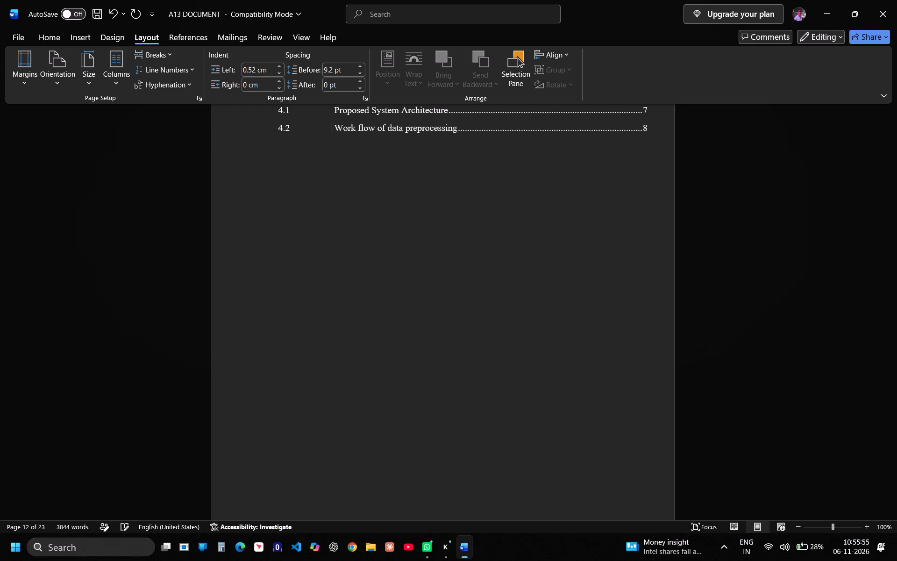
# Add an empty line after the last List of Figures entry and insert a Next Page section break there.
pyautogui.press('Right')
pyautogui.press('Right')
pyautogui.press('Right')
pyautogui.press('Right')
pyautogui.press('Right')
pyautogui.press('Right')
pyautogui.press('Right')
pyautogui.press('Right')
pyautogui.press('Right')
pyautogui.press('Right')
pyautogui.press('Right')
pyautogui.press('Right')
pyautogui.press('Right')
pyautogui.press('Right')
pyautogui.press('Right')
pyautogui.press('Right')
pyautogui.press('Right')
pyautogui.press('Right')
pyautogui.press('Right')
pyautogui.press('Right')
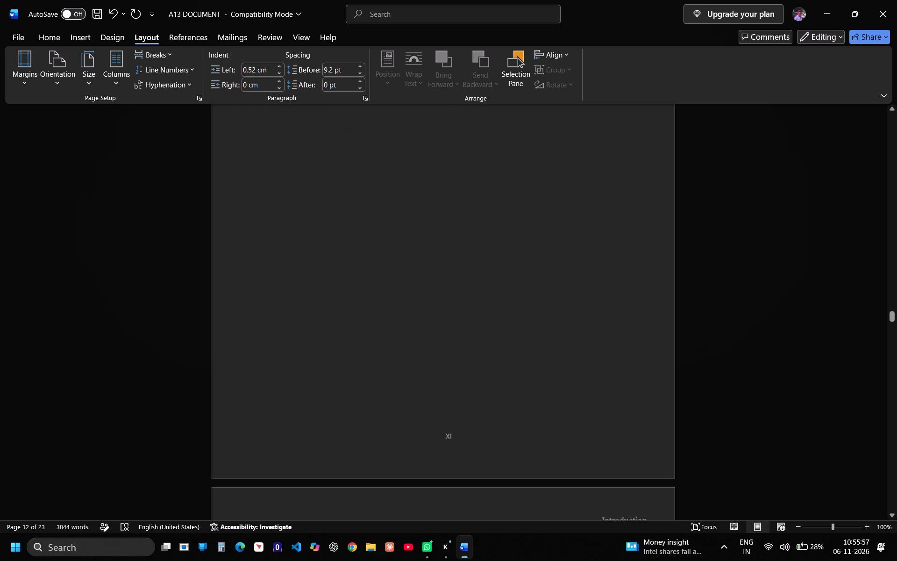
pyautogui.press('Left')
pyautogui.press('Left')
pyautogui.press('Left')
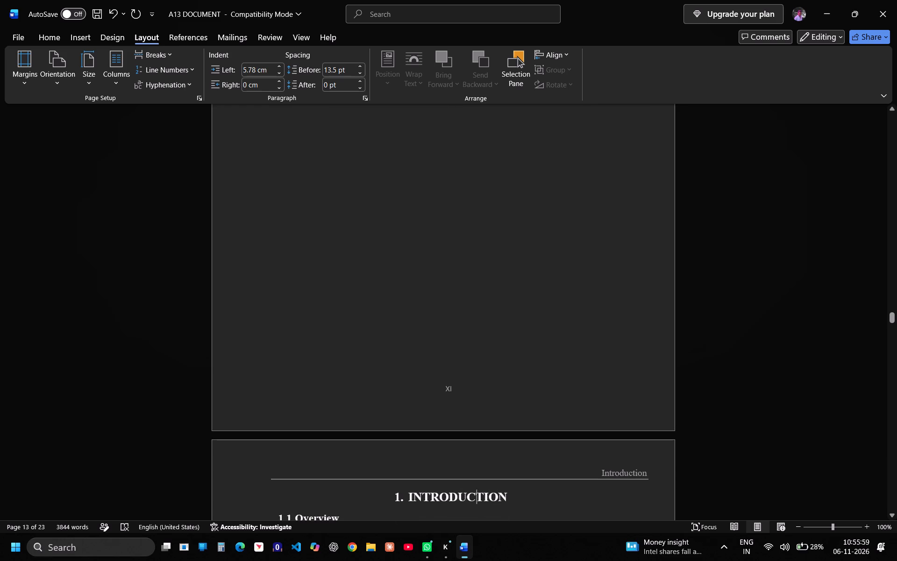
pyautogui.press('Up')
pyautogui.press('Up')
pyautogui.press('Down')
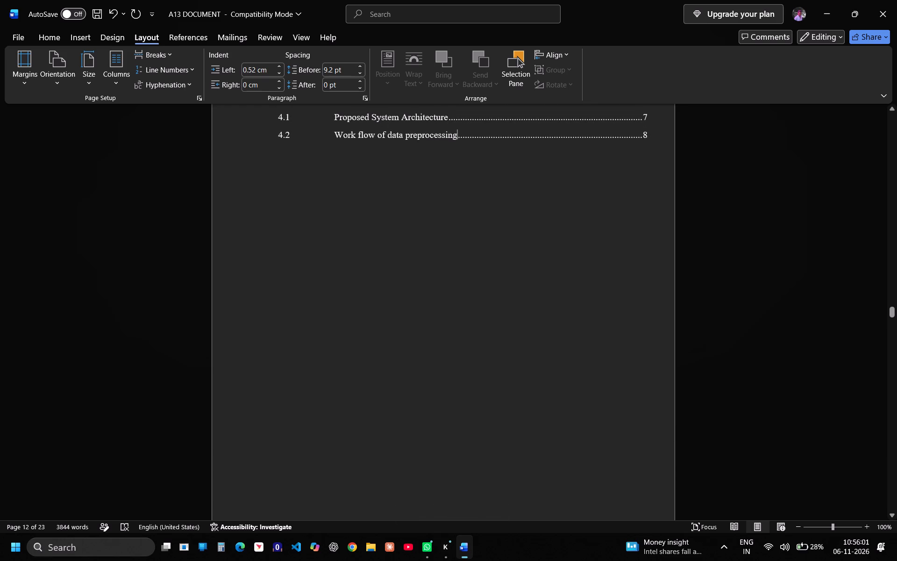
pyautogui.press('Right')
pyautogui.press('Right')
pyautogui.press('Right')
pyautogui.press('Left')
pyautogui.press('Return')
pyautogui.click(174, 70)
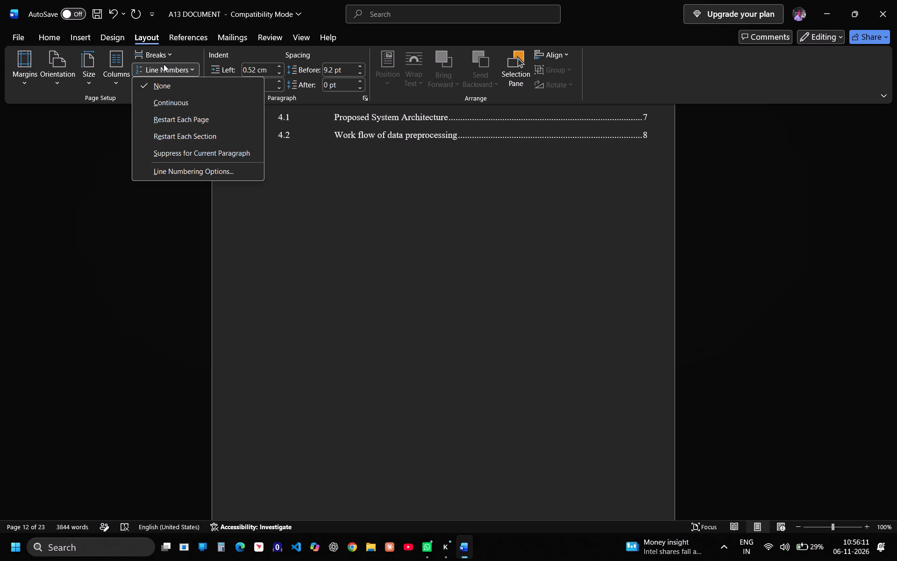
pyautogui.click(163, 55)
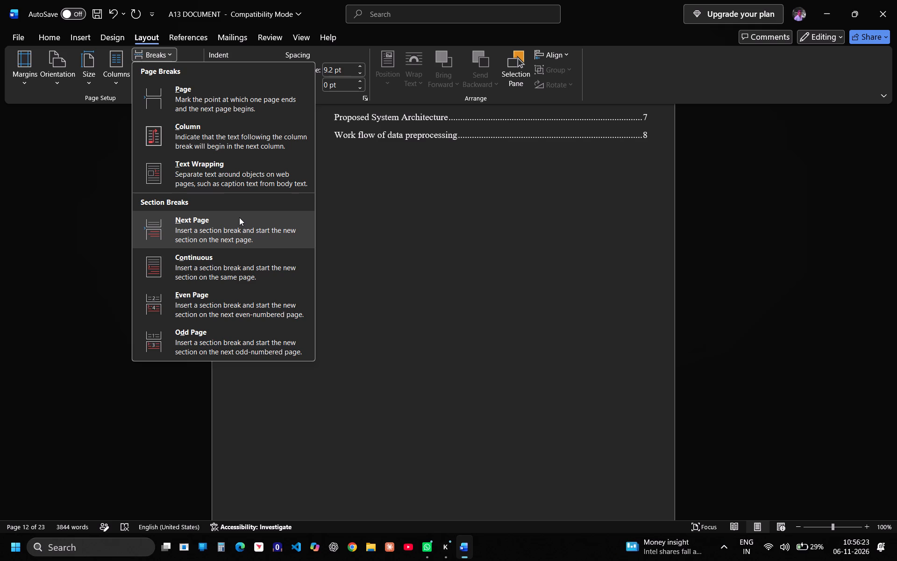
pyautogui.click(239, 217)
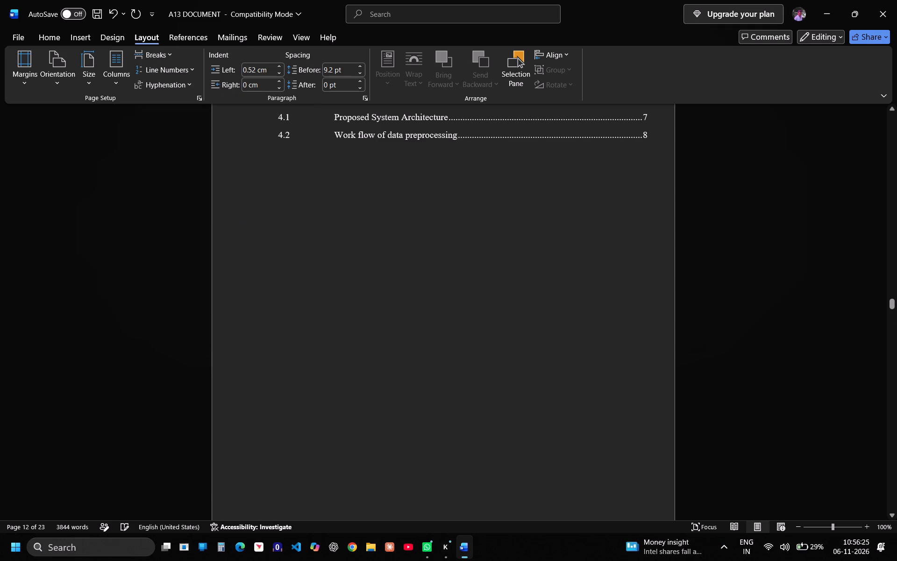
# Examine the page added after the List of Figures, its footer page number and the start of the Introduction.
pyautogui.scroll(-3, 430, 271)
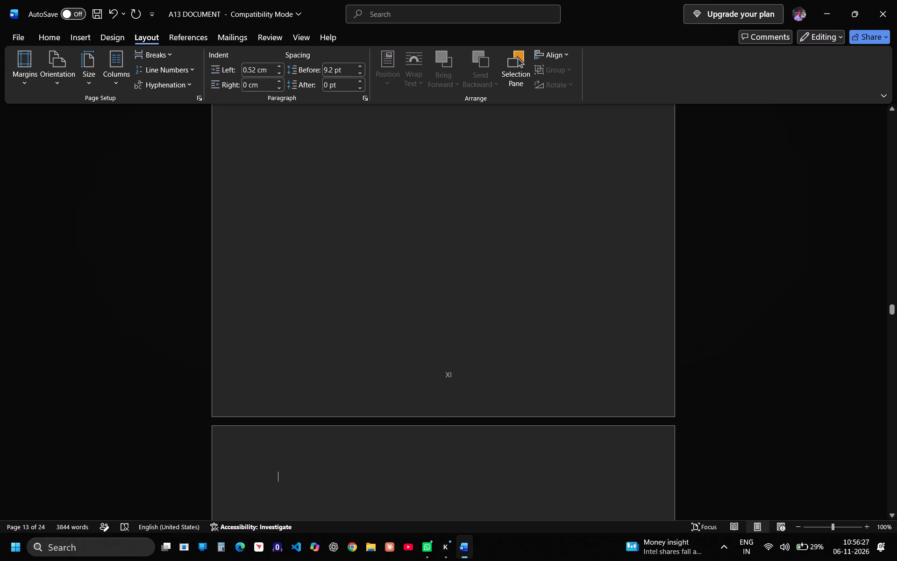
pyautogui.scroll(-5, 430, 271)
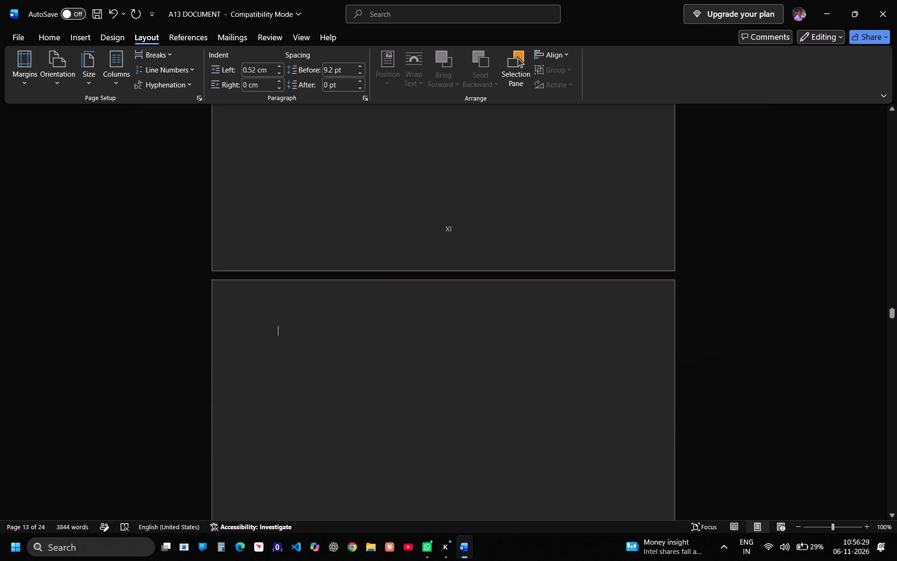
pyautogui.scroll(-1, 430, 271)
pyautogui.click(469, 255)
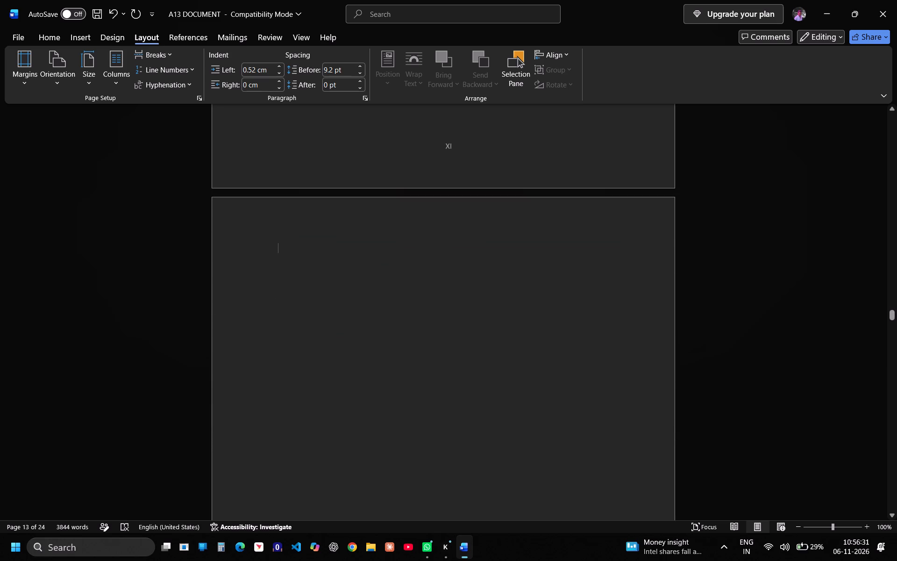
pyautogui.click(454, 259)
pyautogui.scroll(-5, 454, 259)
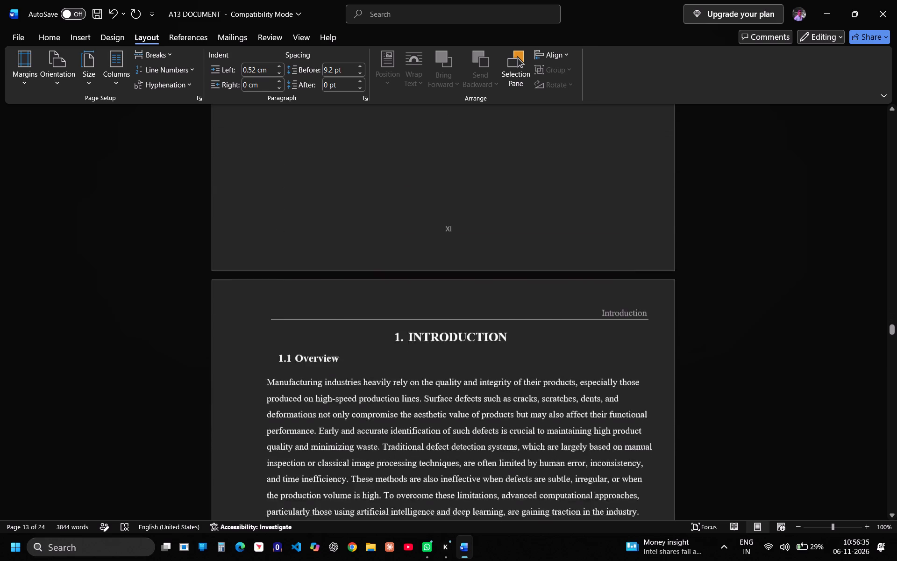
pyautogui.scroll(-1, 454, 259)
pyautogui.scroll(4, 477, 223)
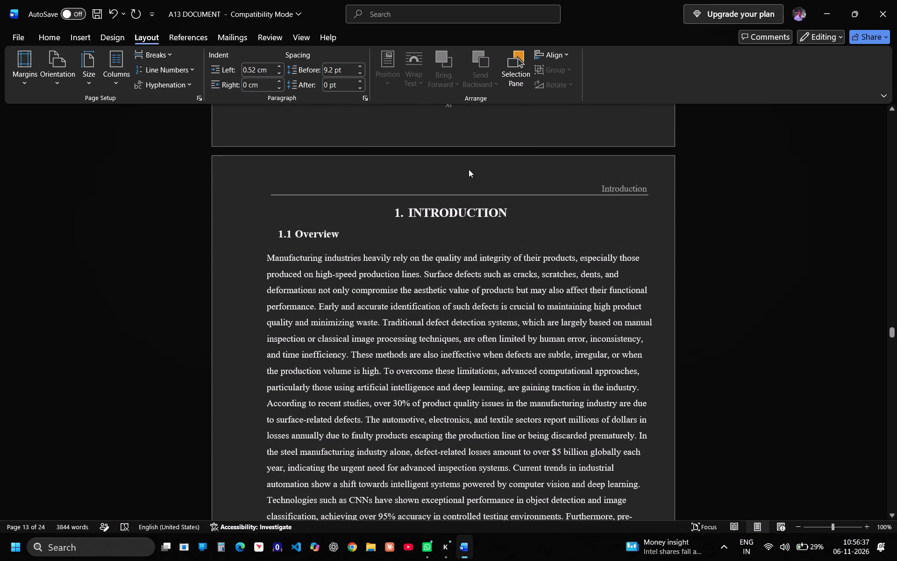
pyautogui.scroll(1, 469, 168)
# Unlink the Section 13 footer, on the page just before the Introduction, from the previous section.
pyautogui.doubleClick(480, 121)
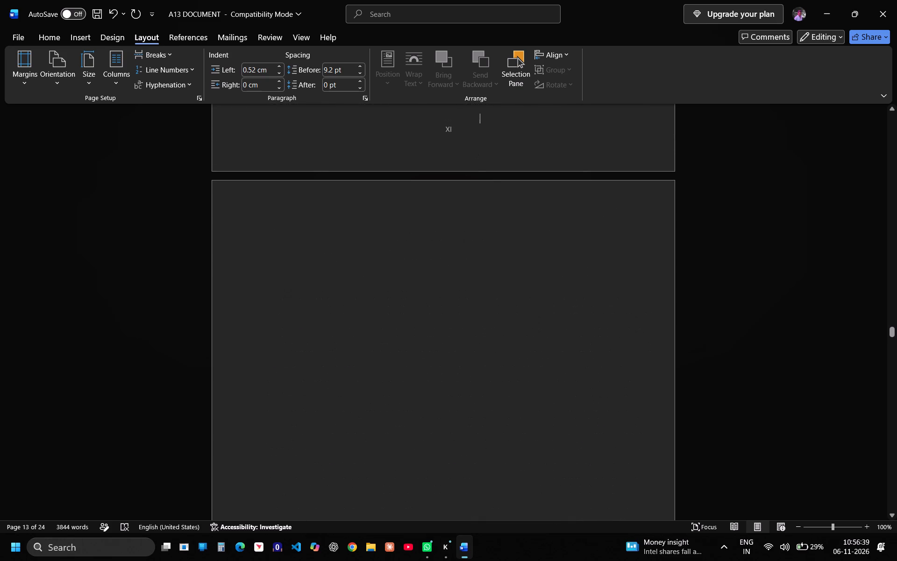
pyautogui.scroll(1, 475, 159)
pyautogui.doubleClick(463, 152)
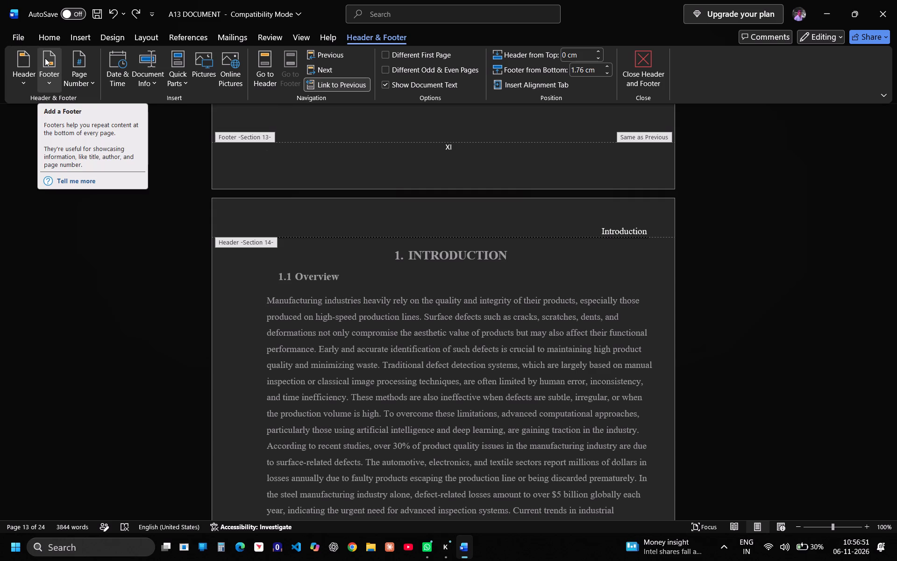
pyautogui.click(85, 82)
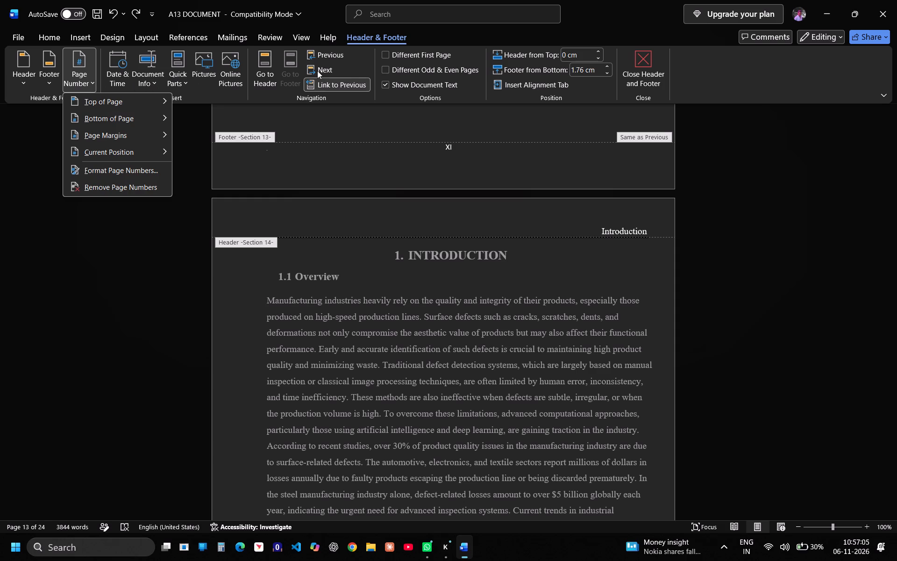
pyautogui.click(348, 79)
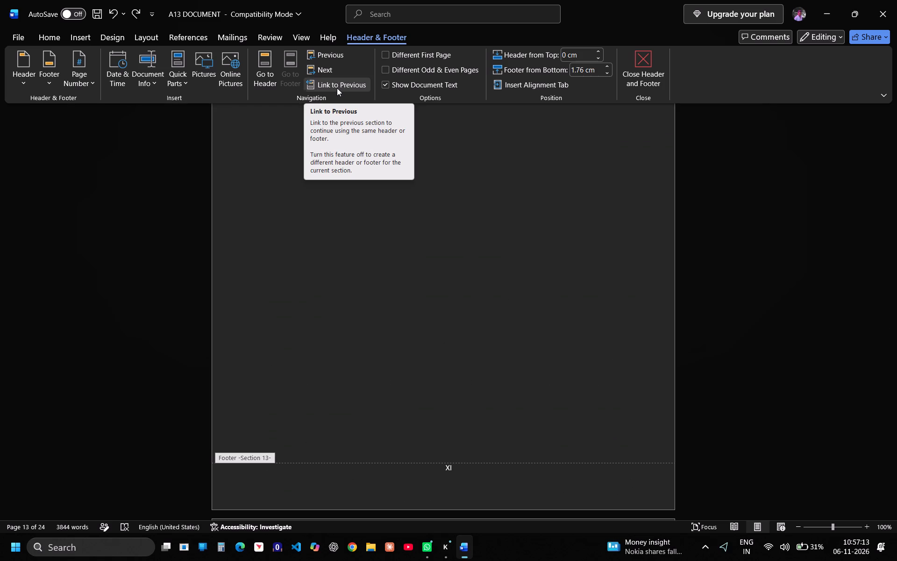
# Compare the footer page numbers of Sections 12, 13 and 14 around the start of the Introduction.
pyautogui.scroll(7, 464, 309)
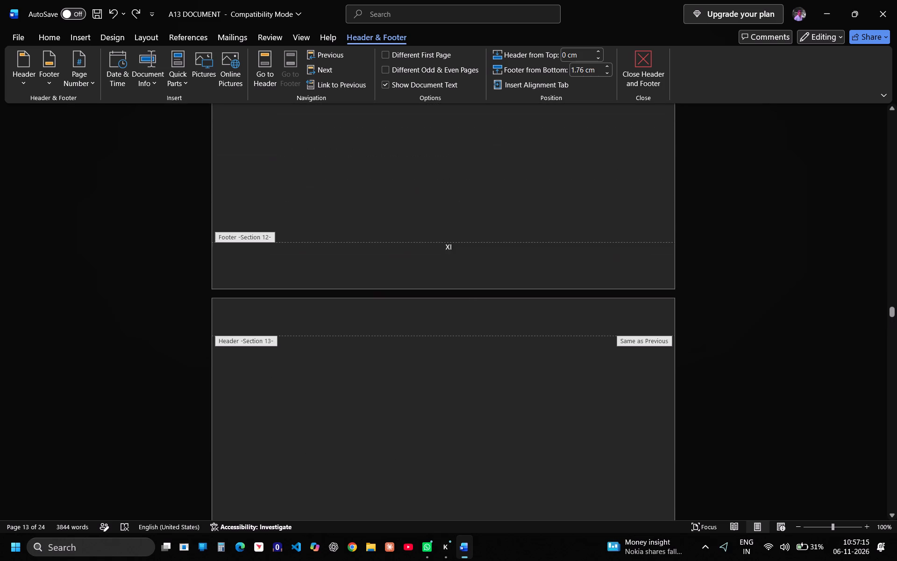
pyautogui.scroll(-3, 464, 309)
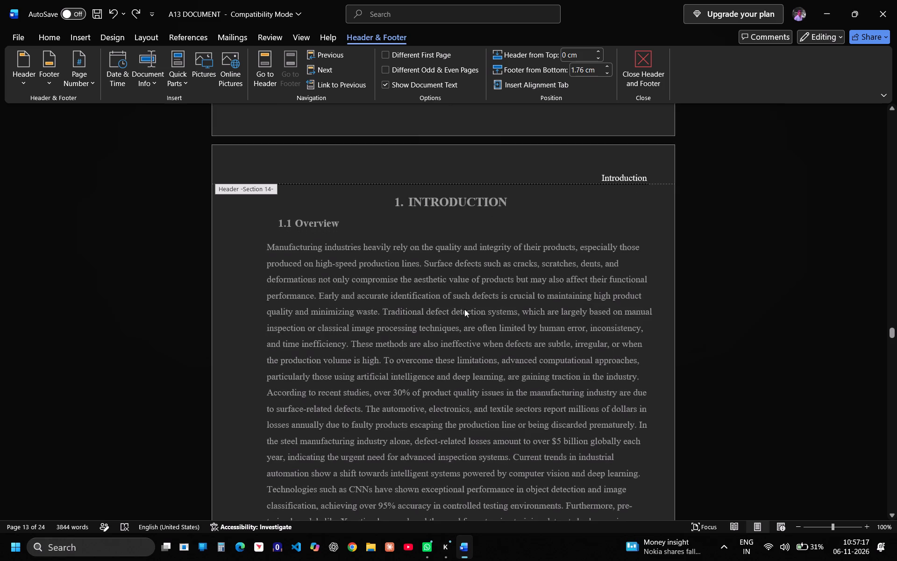
pyautogui.scroll(-6, 464, 309)
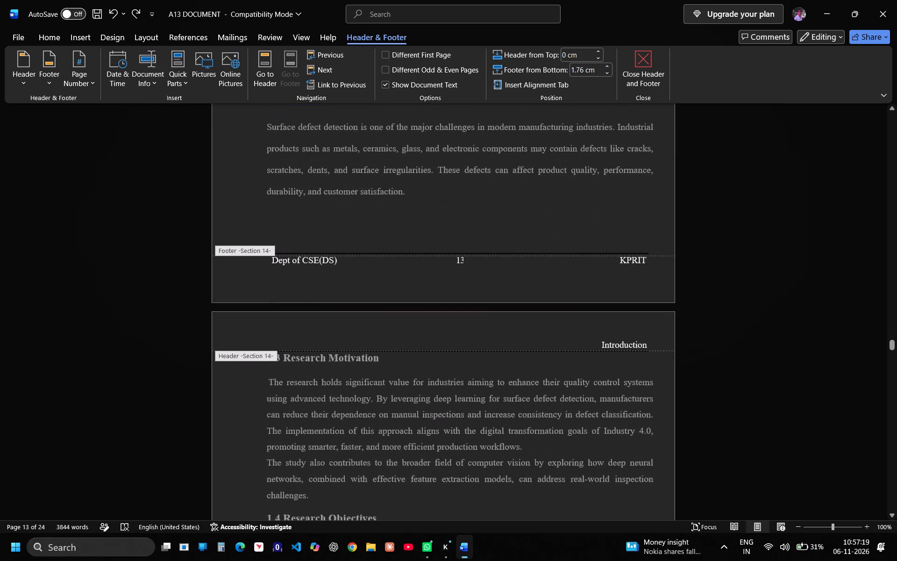
pyautogui.scroll(9, 464, 309)
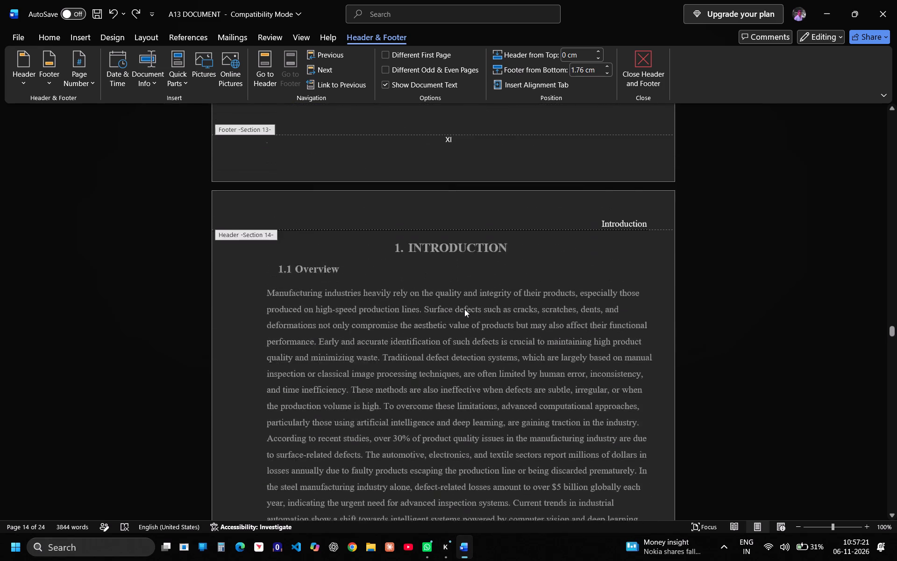
pyautogui.scroll(3, 464, 309)
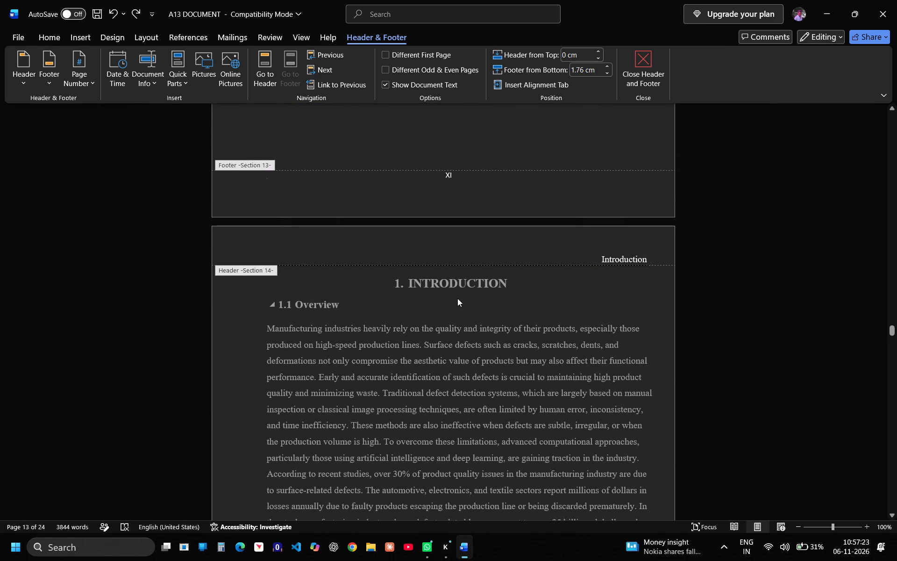
pyautogui.scroll(2, 436, 229)
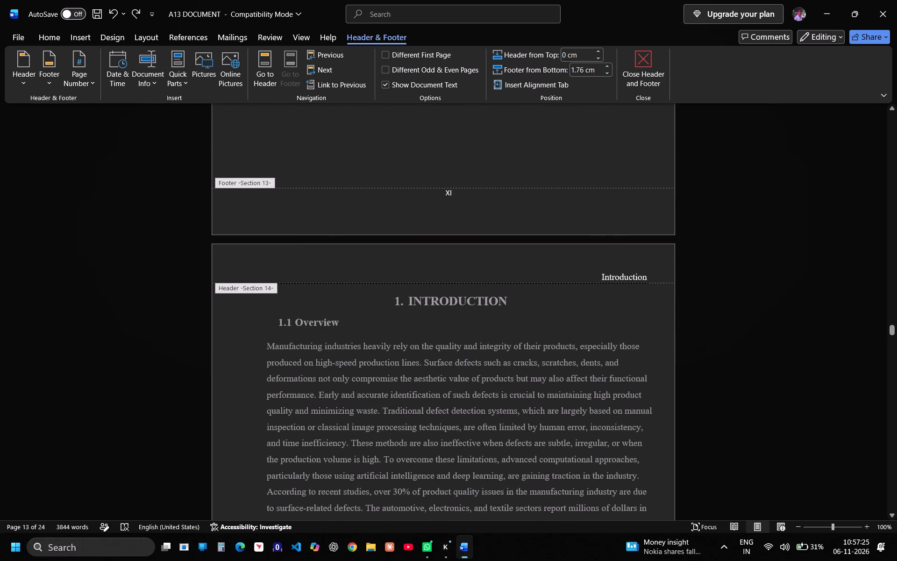
pyautogui.scroll(2, 436, 229)
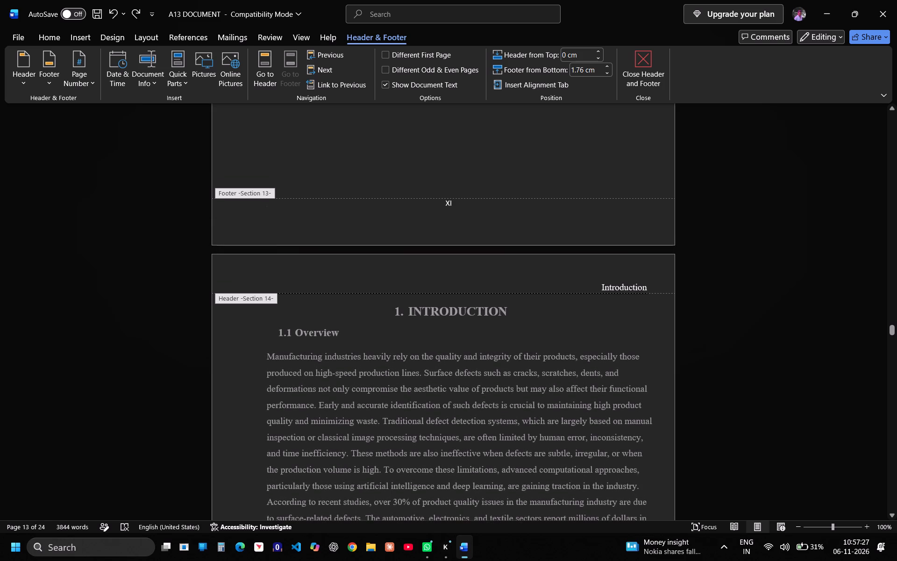
pyautogui.scroll(-4, 436, 223)
pyautogui.scroll(-6, 469, 262)
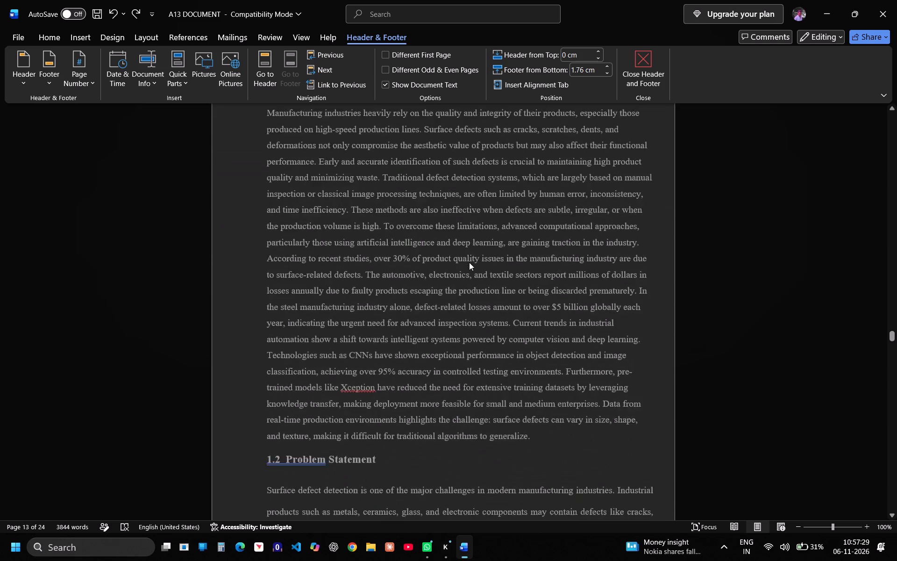
pyautogui.scroll(-2, 469, 262)
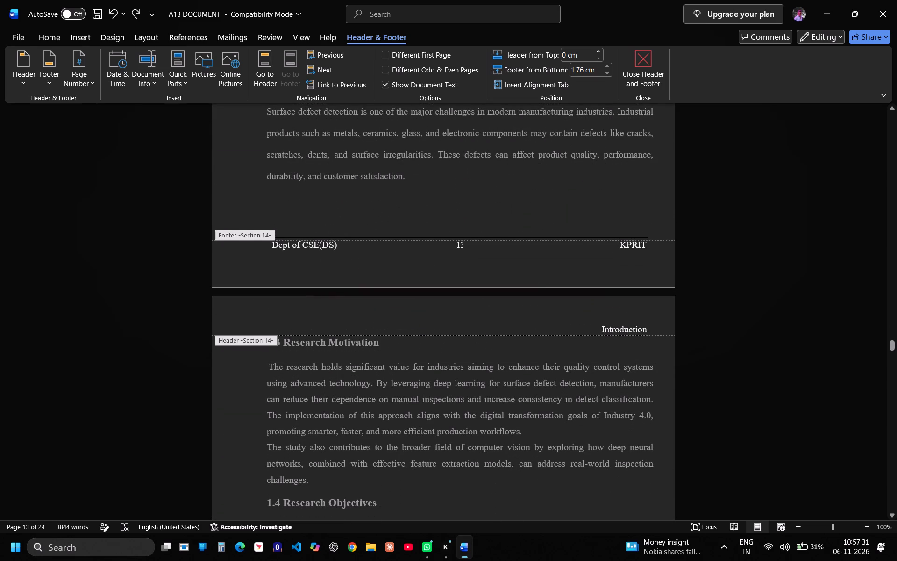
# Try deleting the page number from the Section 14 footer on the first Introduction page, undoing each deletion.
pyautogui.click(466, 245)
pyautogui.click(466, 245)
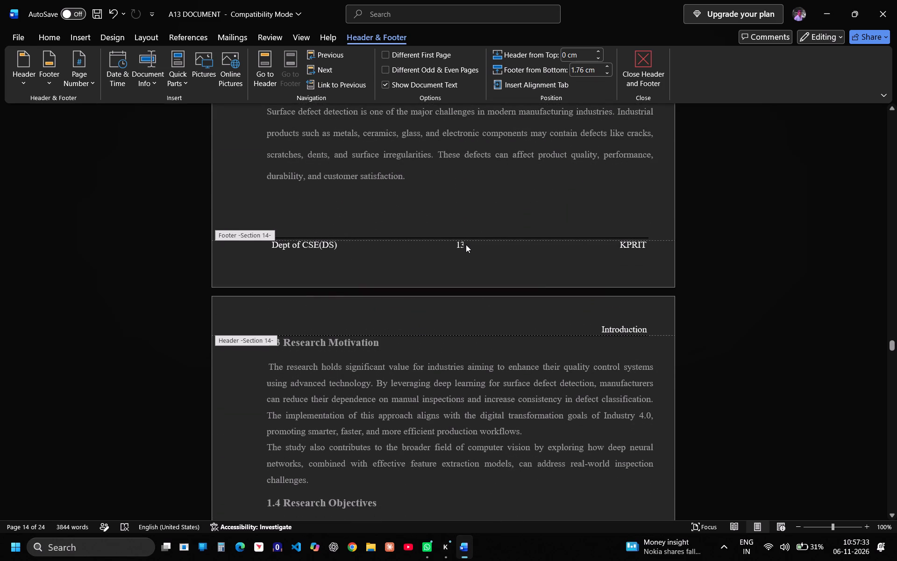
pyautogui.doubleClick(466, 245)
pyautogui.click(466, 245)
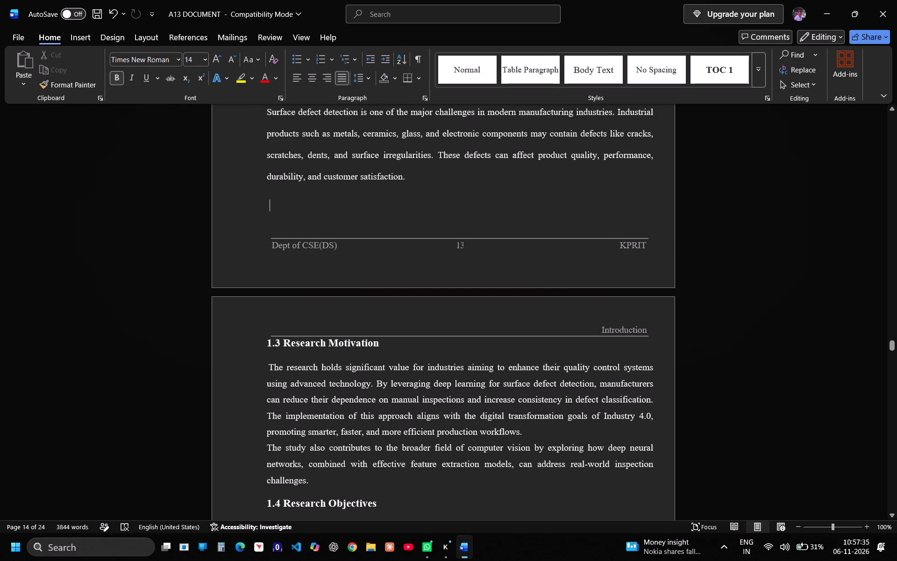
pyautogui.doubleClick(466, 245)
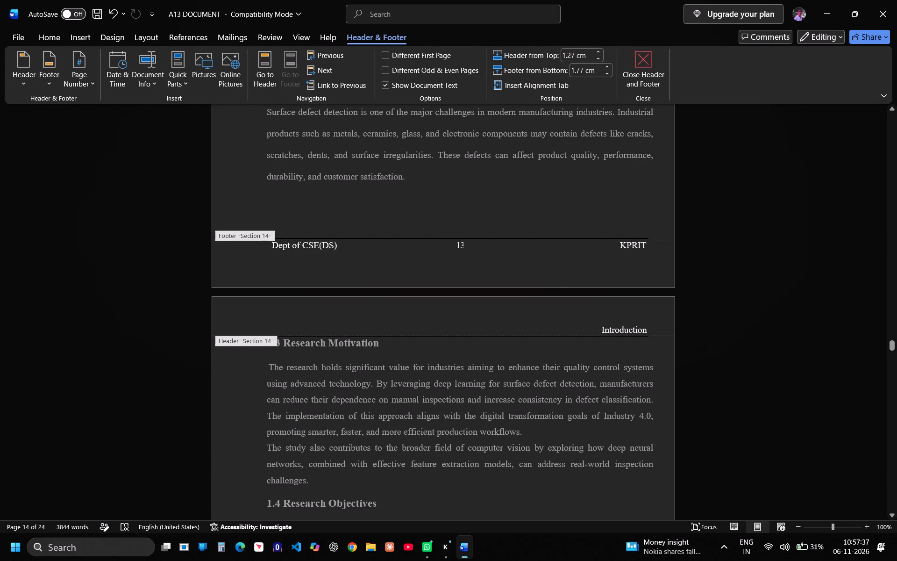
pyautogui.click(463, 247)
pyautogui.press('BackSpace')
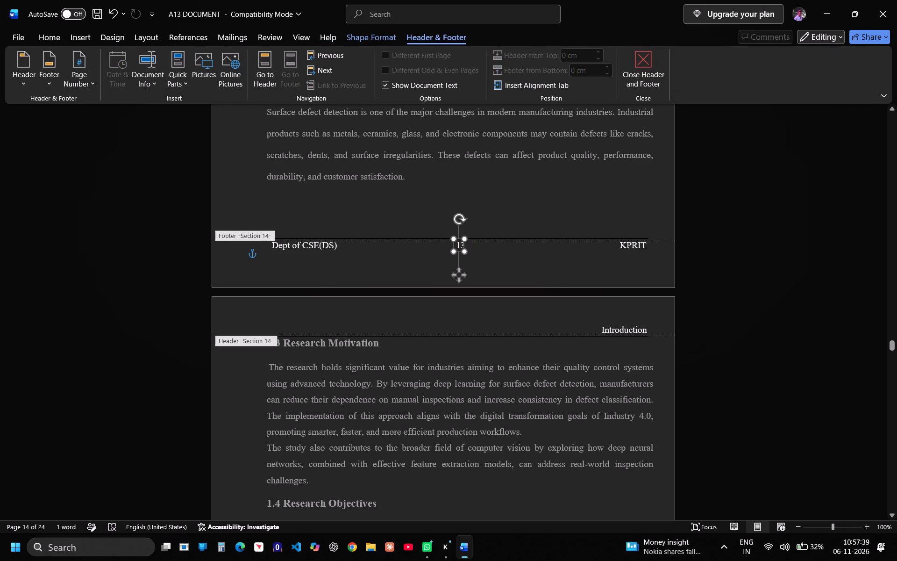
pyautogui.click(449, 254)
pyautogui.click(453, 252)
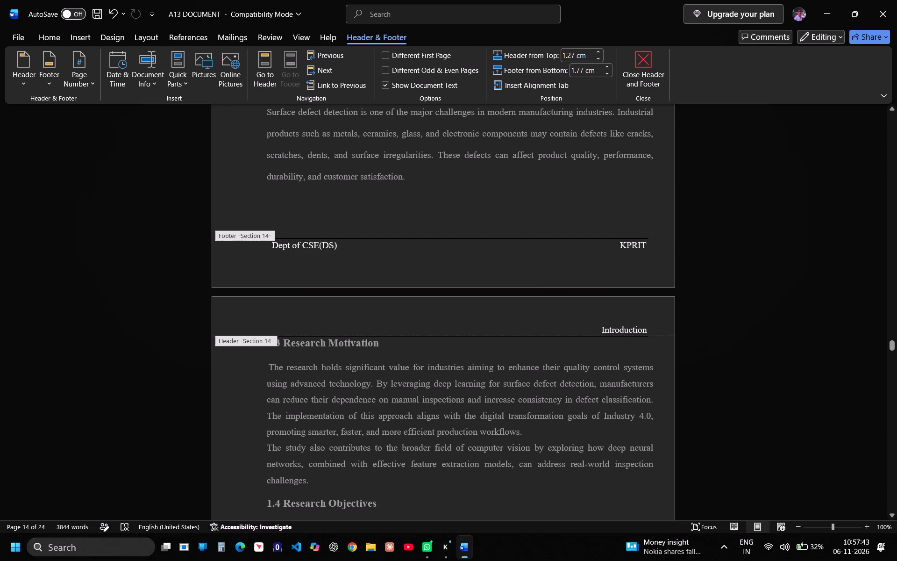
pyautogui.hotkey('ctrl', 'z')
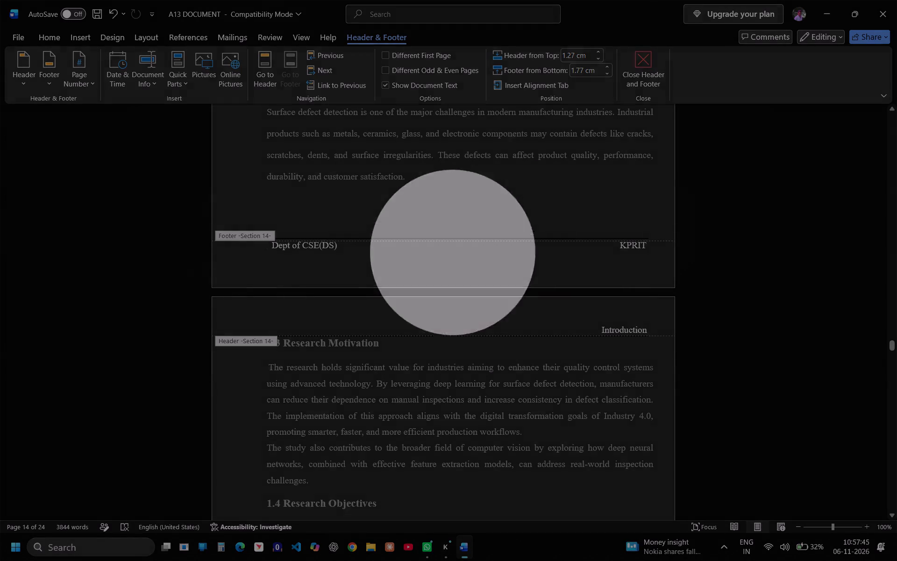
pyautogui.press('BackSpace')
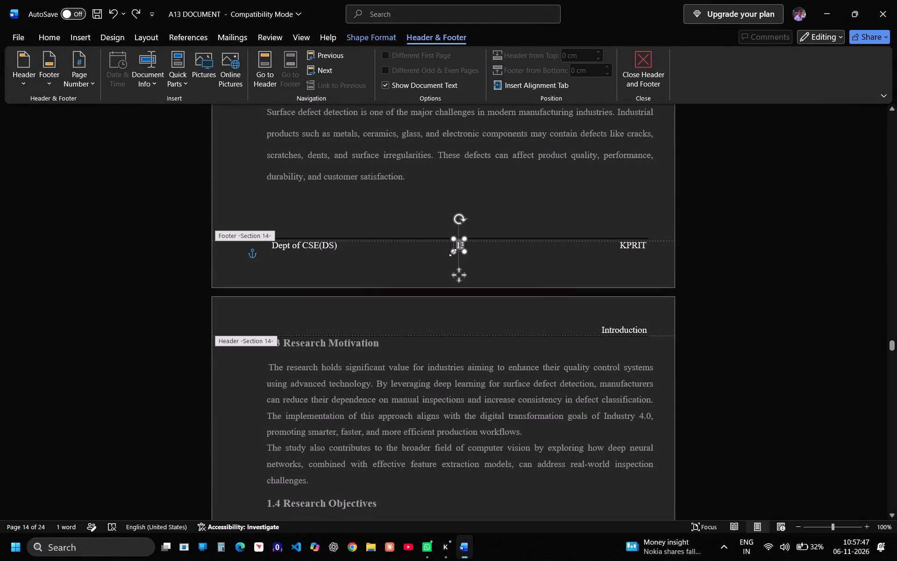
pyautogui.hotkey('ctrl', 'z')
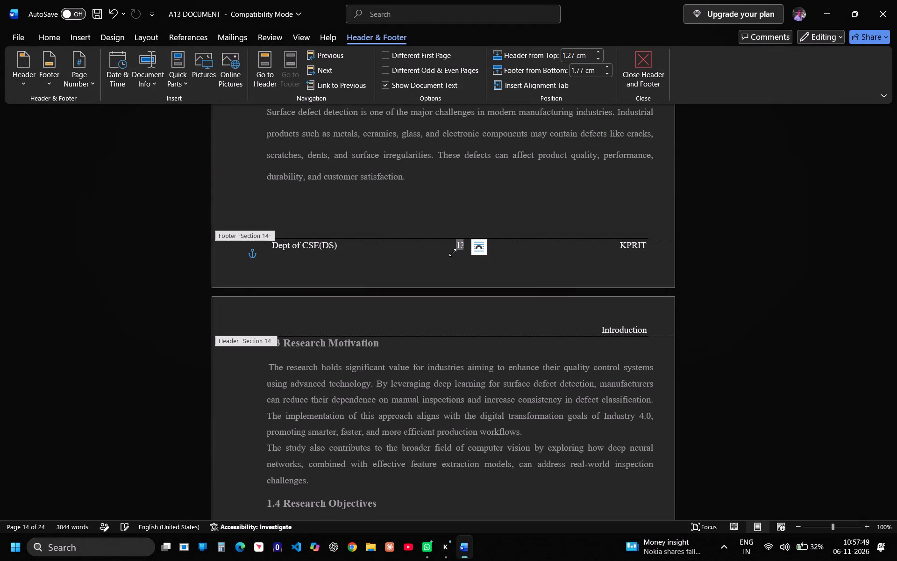
# Set the page numbering of Section 14, where the Introduction begins, to start at 1.
pyautogui.press('Right')
pyautogui.press('Left')
pyautogui.press('Left')
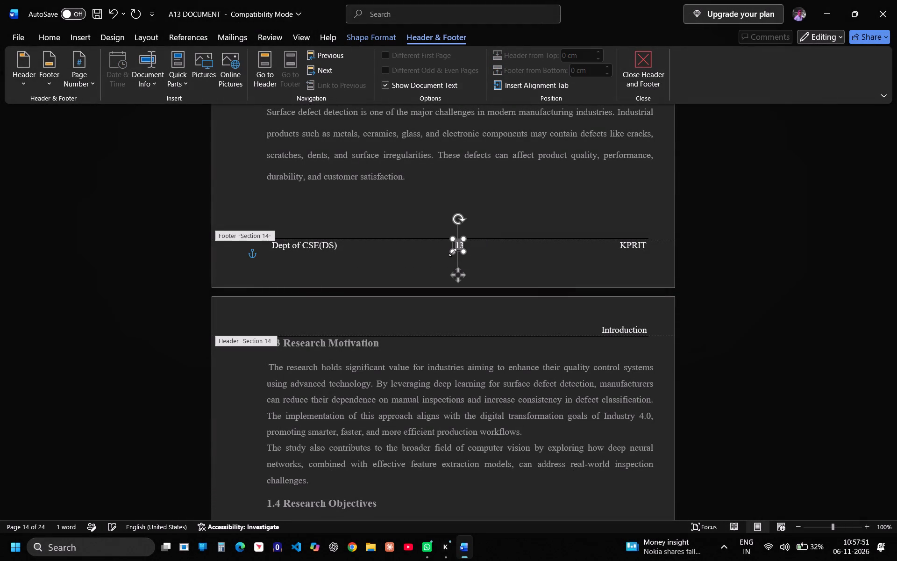
pyautogui.press('Down')
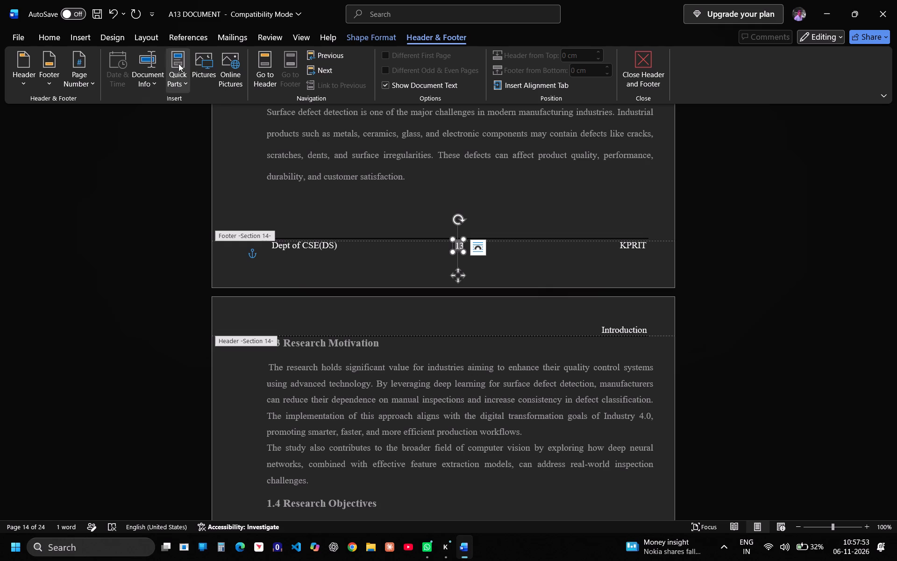
pyautogui.click(85, 89)
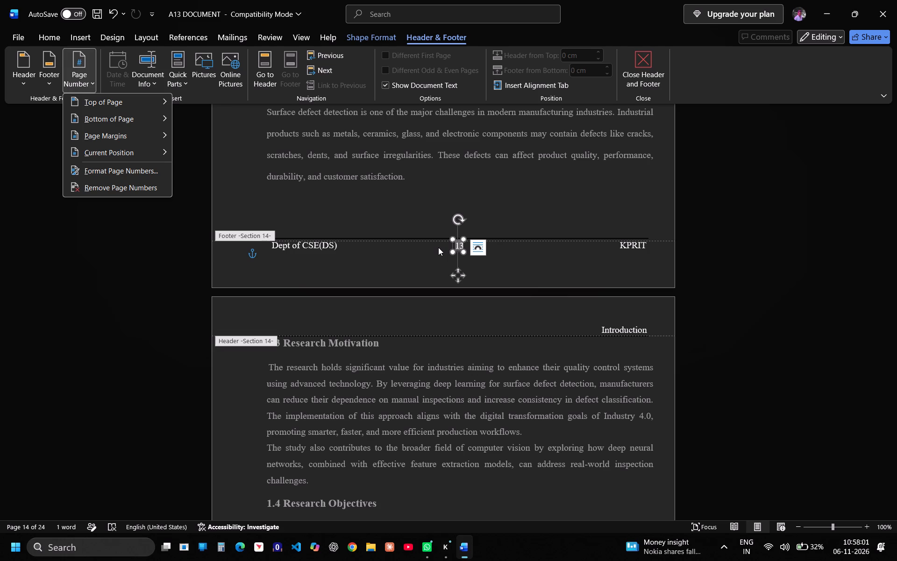
pyautogui.write('11')
pyautogui.press('End')
pyautogui.press('End')
pyautogui.click(74, 163)
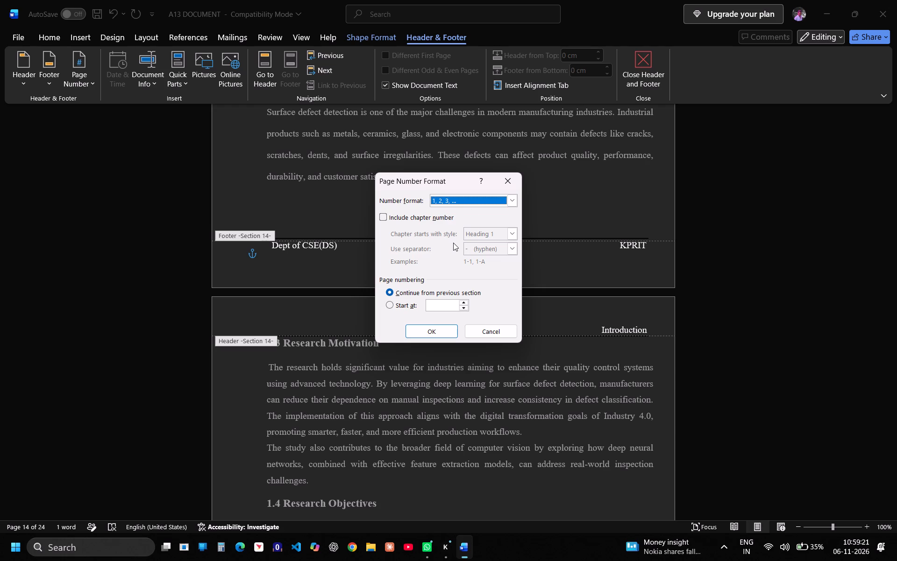
pyautogui.click(406, 308)
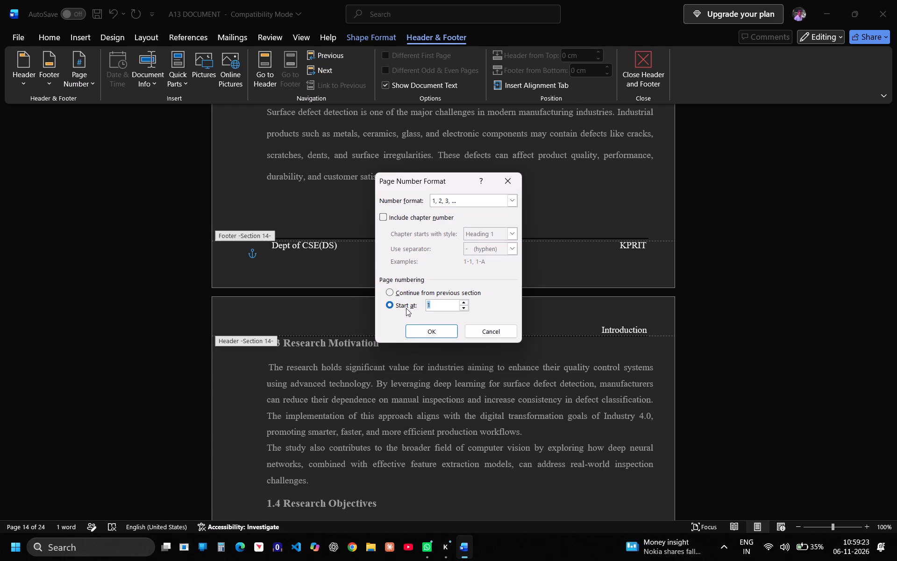
pyautogui.click(436, 336)
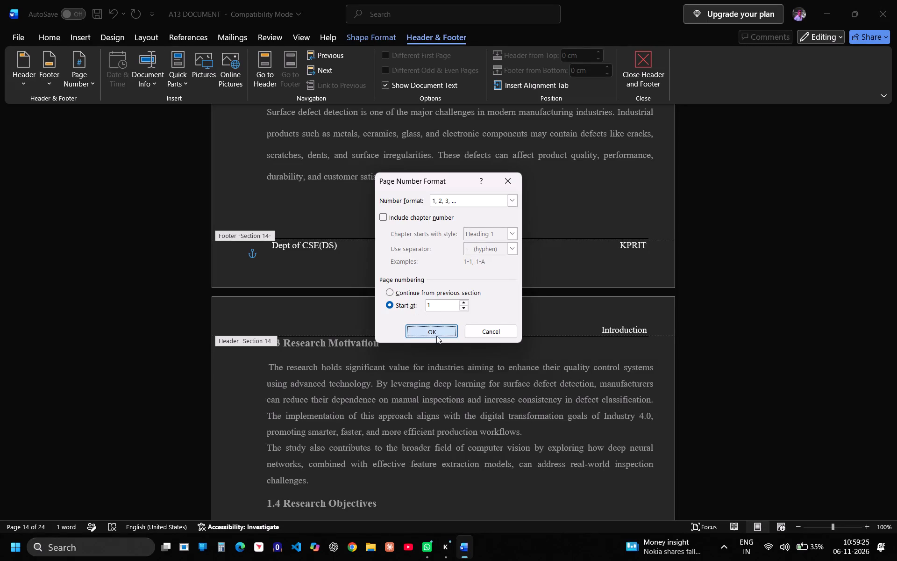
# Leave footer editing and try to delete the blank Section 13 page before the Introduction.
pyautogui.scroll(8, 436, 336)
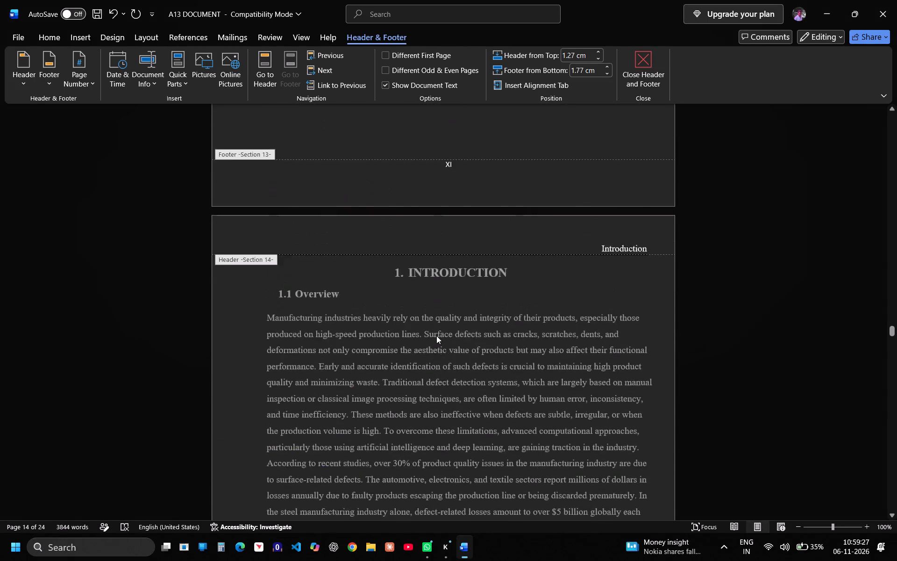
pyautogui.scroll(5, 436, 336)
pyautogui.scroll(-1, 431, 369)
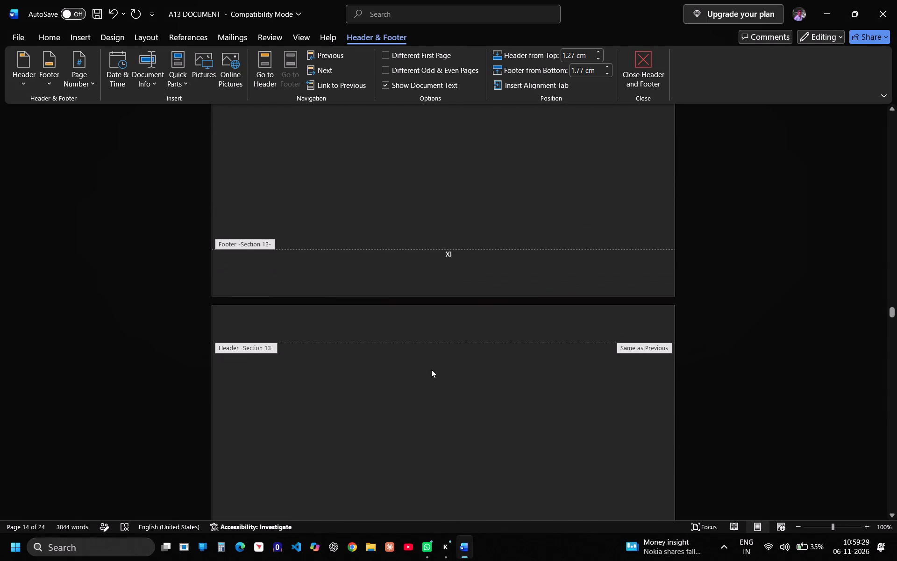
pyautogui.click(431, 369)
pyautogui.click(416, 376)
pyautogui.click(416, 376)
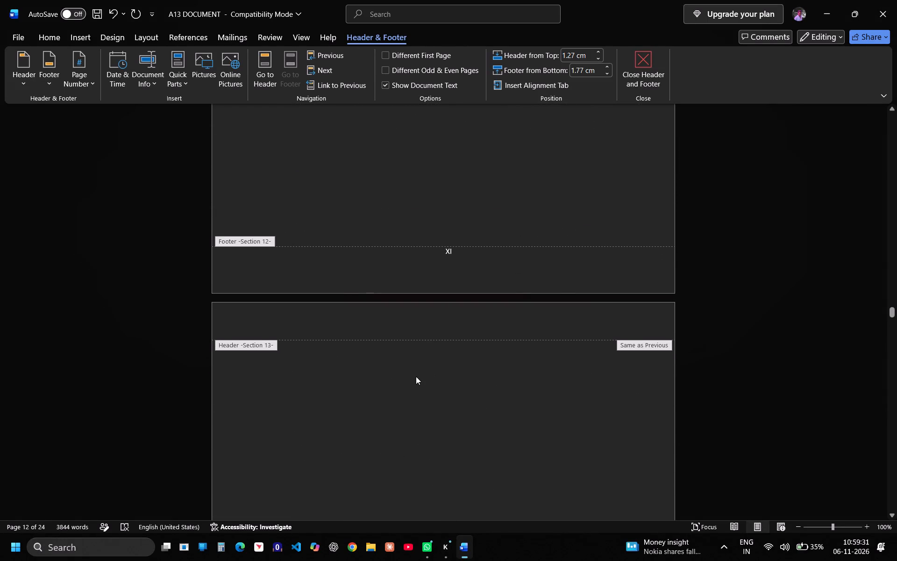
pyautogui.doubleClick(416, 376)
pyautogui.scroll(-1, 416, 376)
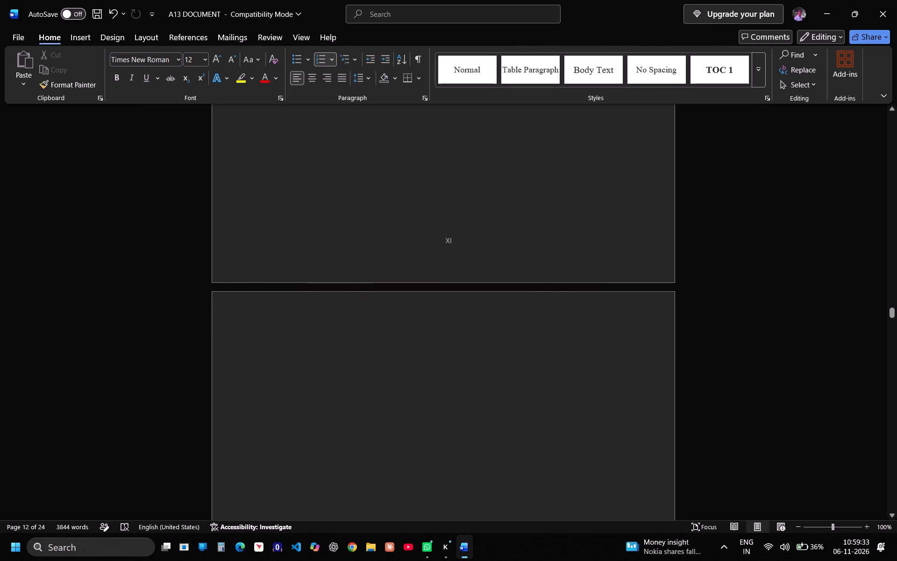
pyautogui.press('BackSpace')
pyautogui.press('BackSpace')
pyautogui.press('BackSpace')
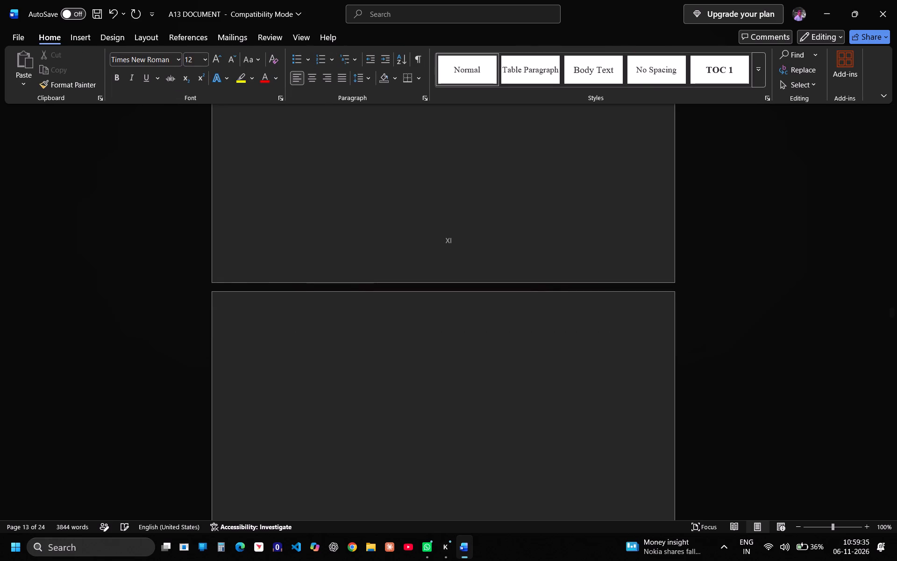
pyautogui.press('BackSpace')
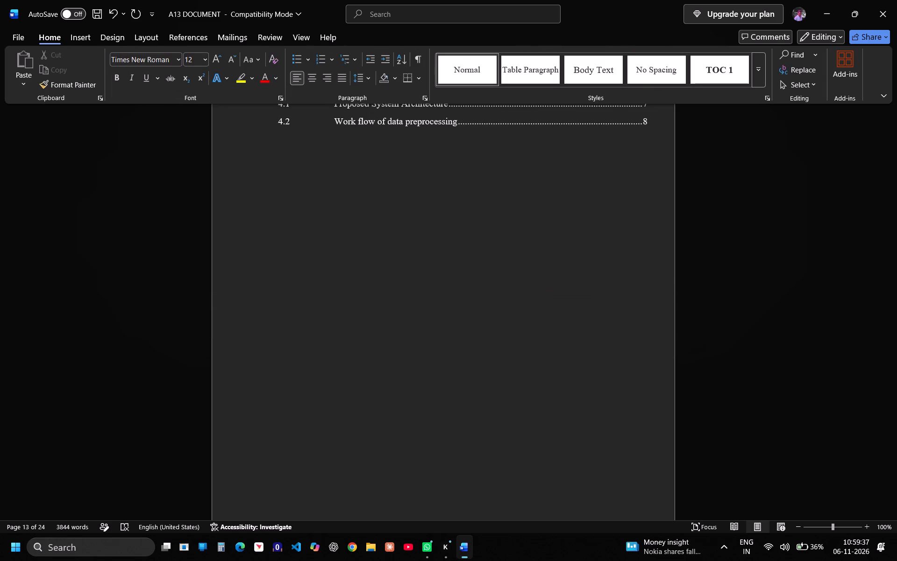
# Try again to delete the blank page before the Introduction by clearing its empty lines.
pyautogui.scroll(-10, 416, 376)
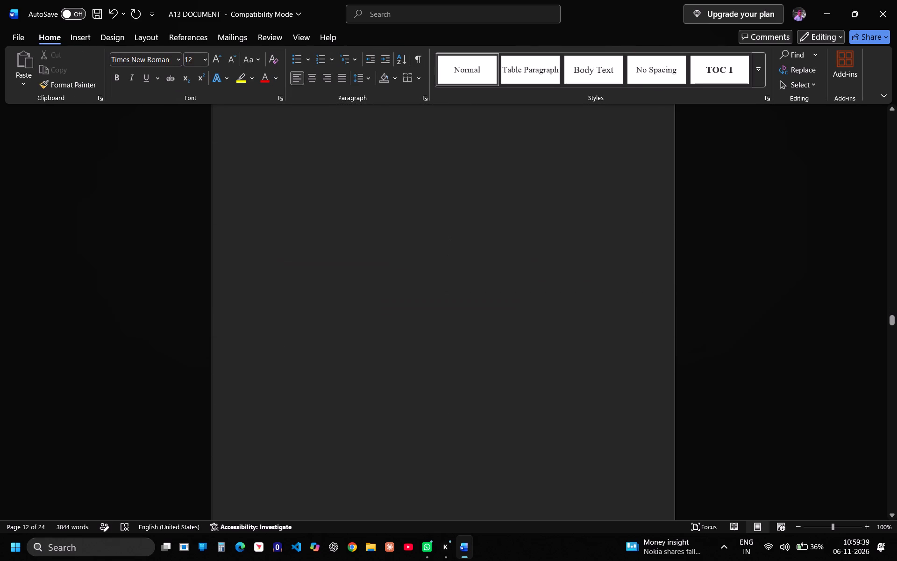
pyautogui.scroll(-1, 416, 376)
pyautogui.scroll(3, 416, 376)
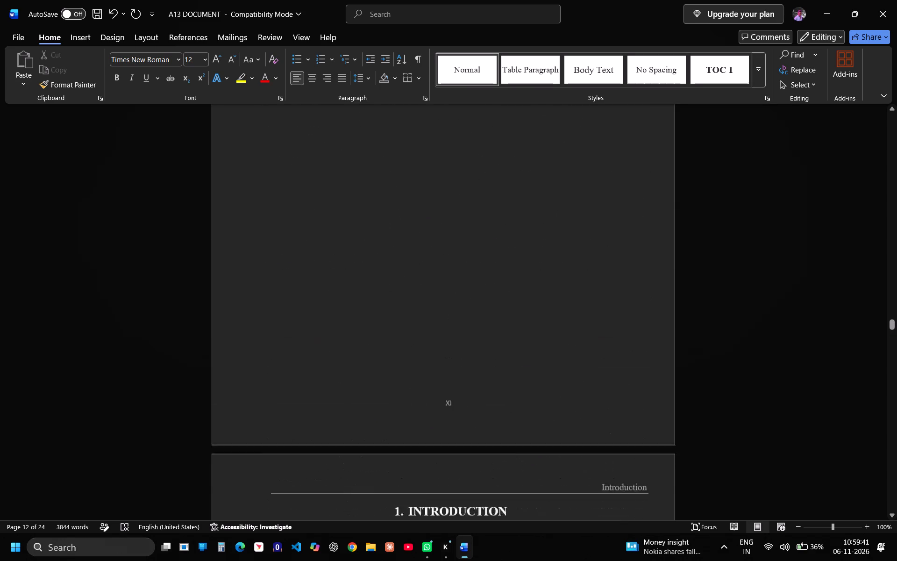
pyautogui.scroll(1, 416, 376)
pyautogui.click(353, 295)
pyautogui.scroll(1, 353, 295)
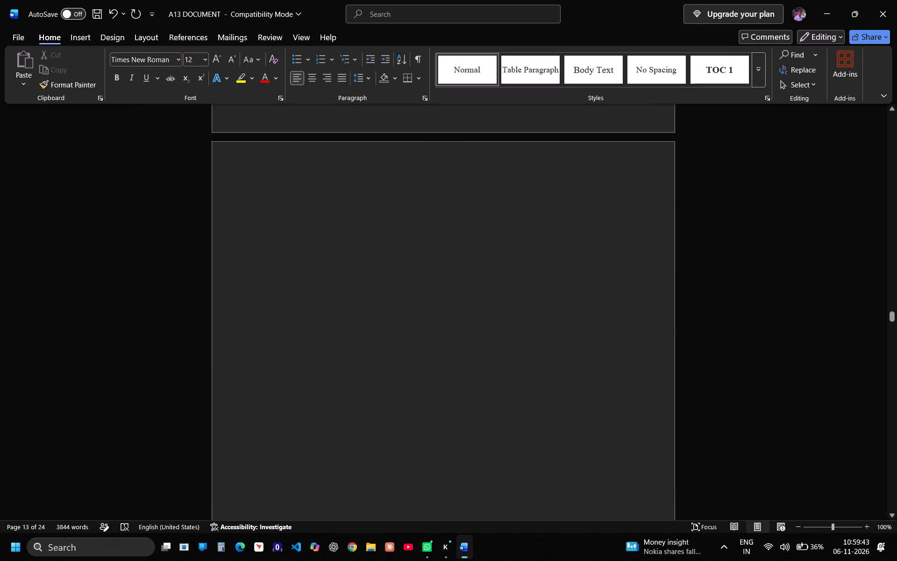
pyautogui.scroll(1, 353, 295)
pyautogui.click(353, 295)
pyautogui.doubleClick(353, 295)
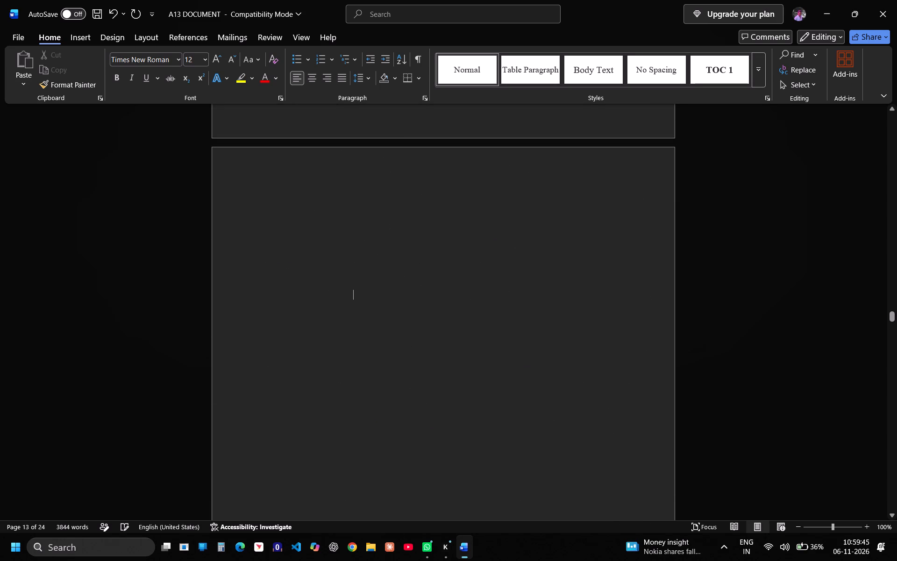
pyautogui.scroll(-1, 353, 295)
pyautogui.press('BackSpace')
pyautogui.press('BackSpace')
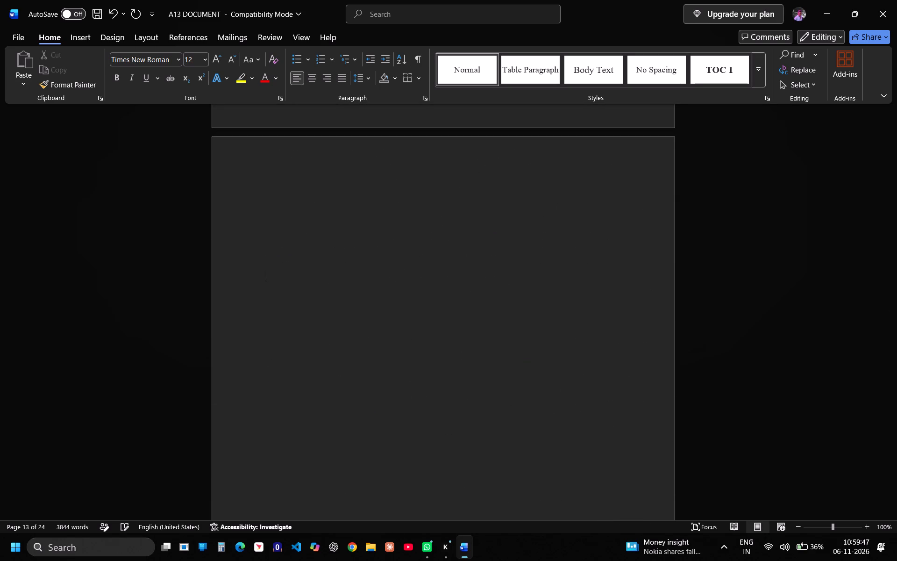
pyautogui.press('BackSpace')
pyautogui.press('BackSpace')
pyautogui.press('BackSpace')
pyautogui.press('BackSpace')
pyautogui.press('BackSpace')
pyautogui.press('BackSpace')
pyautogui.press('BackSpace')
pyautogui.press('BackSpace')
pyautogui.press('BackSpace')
# Examine the footer page numbers from the blank page through the Introduction to the start of the Literature Survey.
pyautogui.scroll(-4, 366, 304)
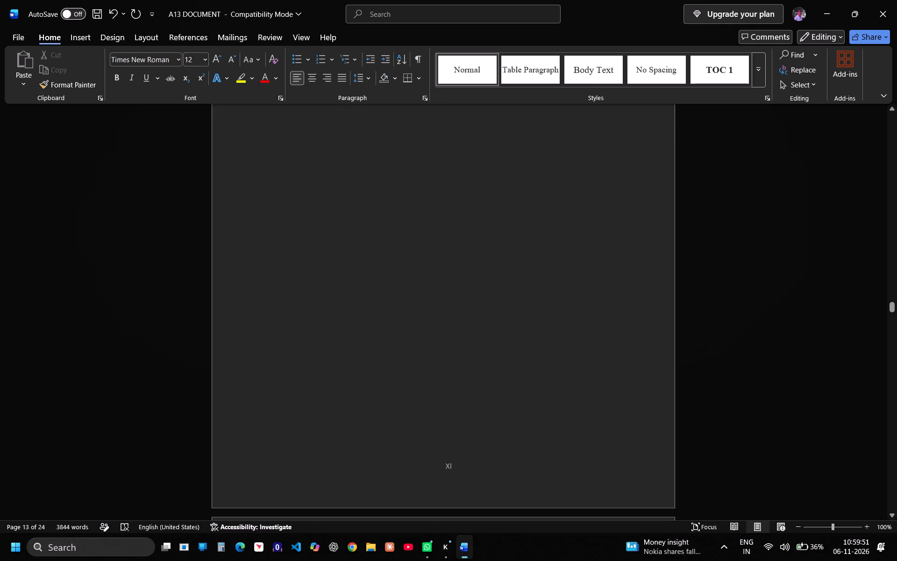
pyautogui.scroll(-17, 366, 304)
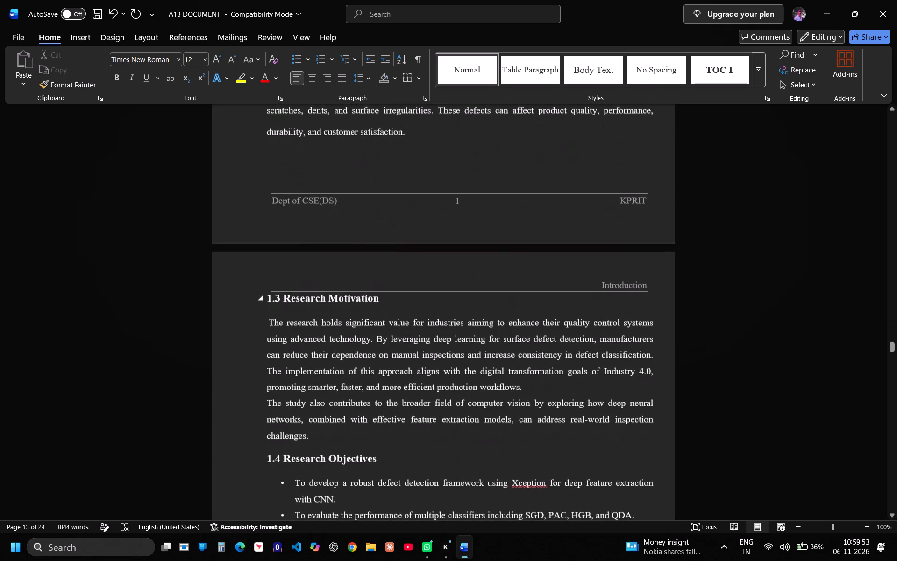
pyautogui.scroll(-11, 366, 304)
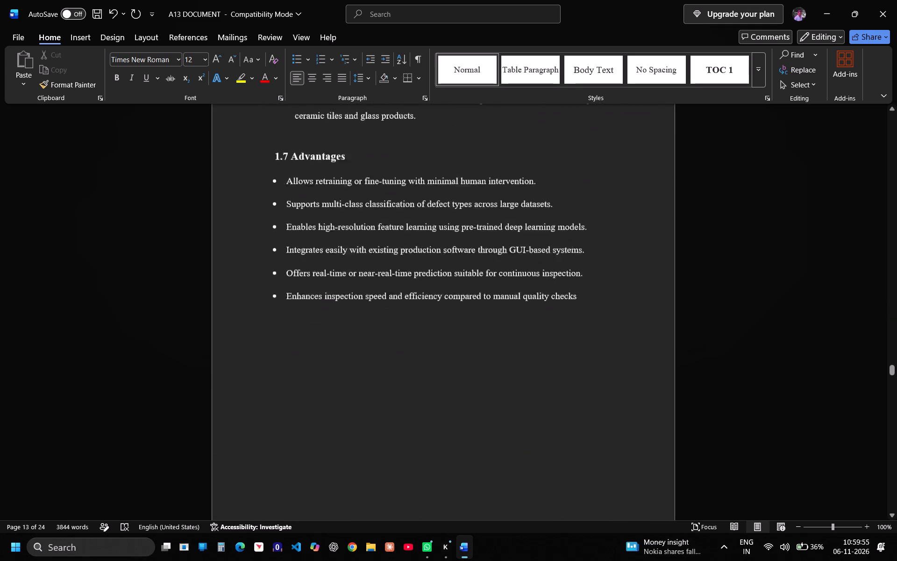
pyautogui.scroll(-4, 366, 304)
pyautogui.scroll(-5, 304, 258)
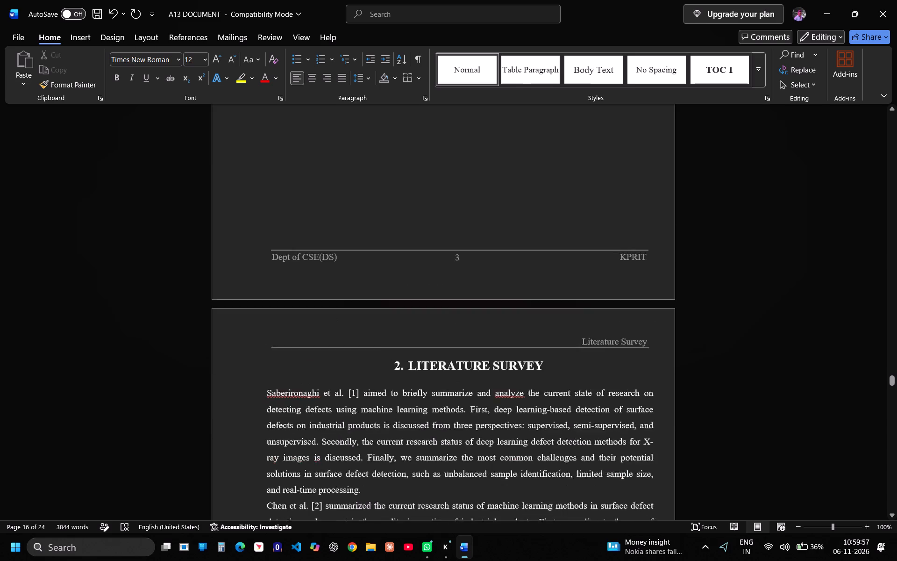
pyautogui.scroll(-1, 304, 258)
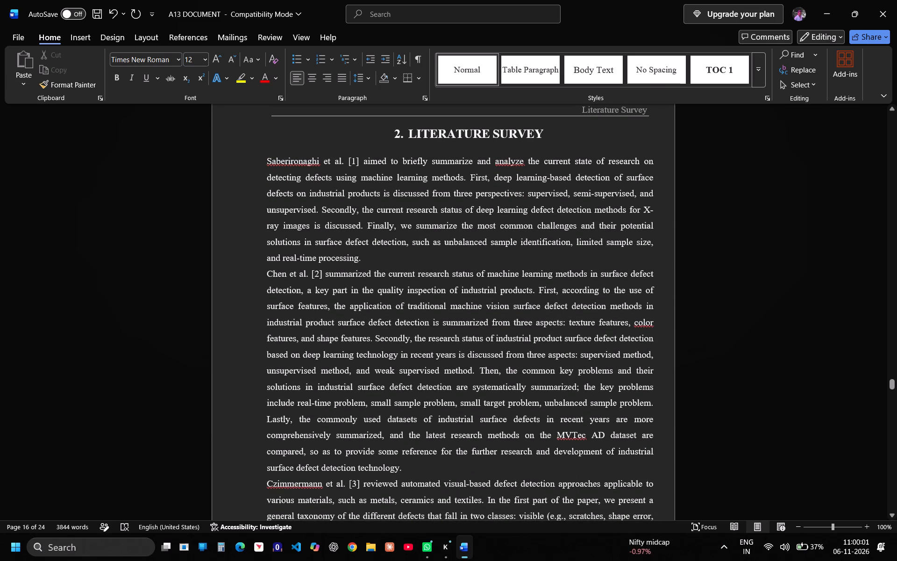
pyautogui.scroll(19, 304, 258)
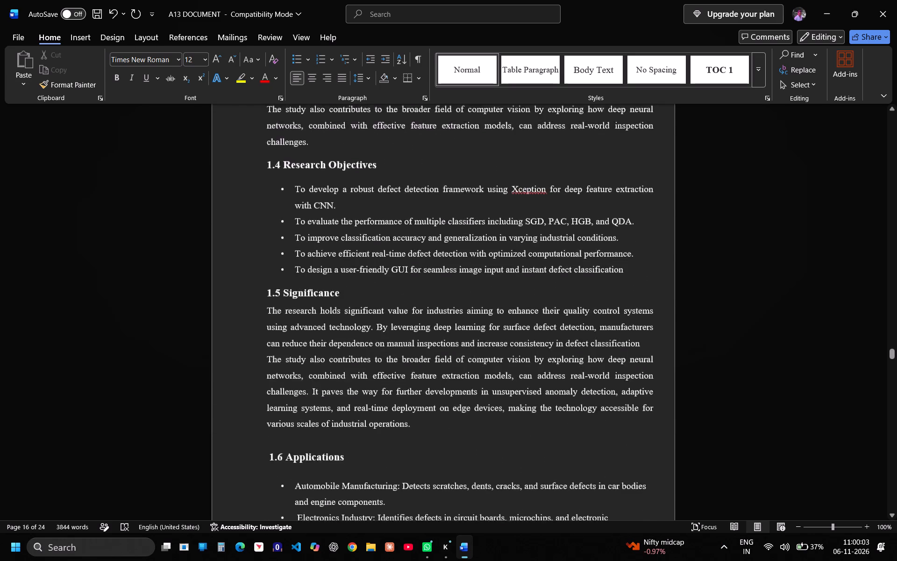
pyautogui.scroll(13, 304, 258)
pyautogui.click(304, 258)
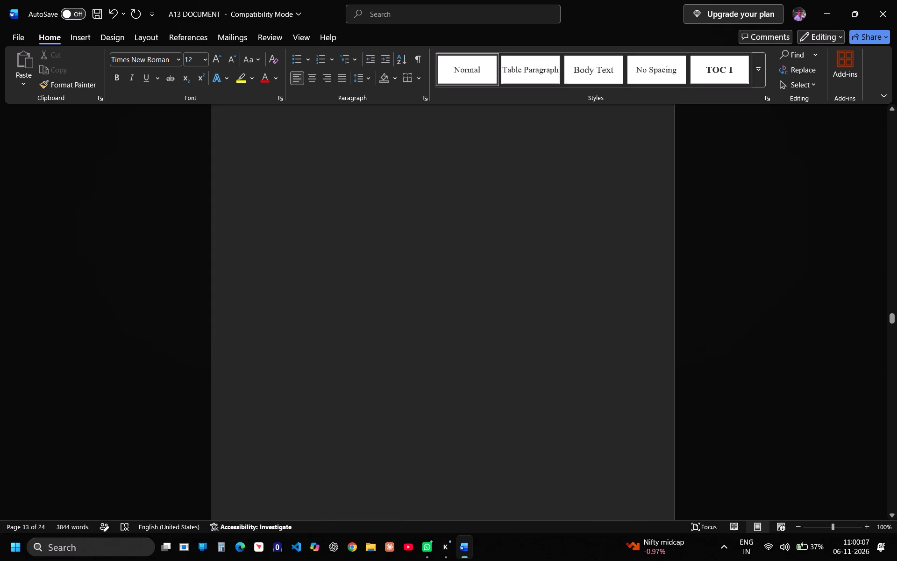
# Save the document.
pyautogui.click(94, 14)
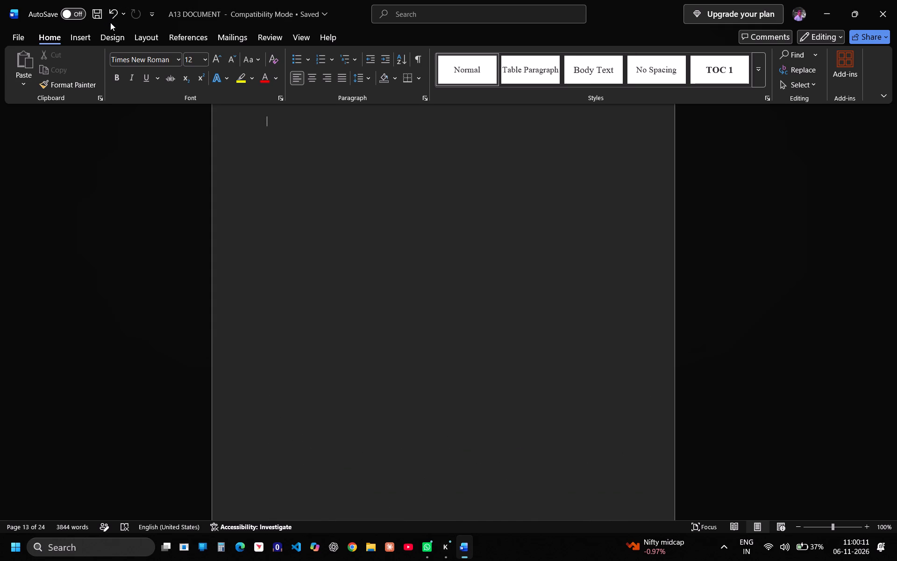
# Upload the document to the Documents folder of the personal OneDrive.
pyautogui.click(202, 26)
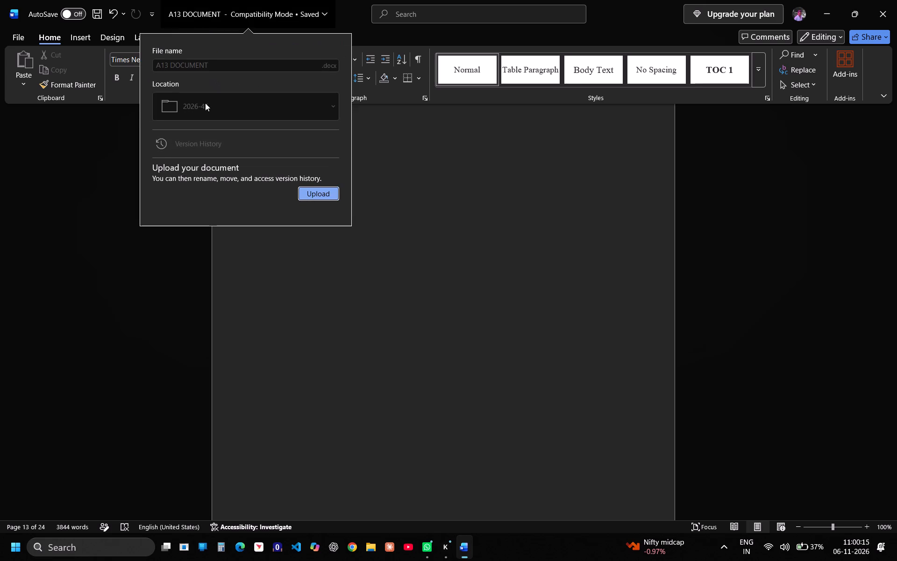
pyautogui.click(192, 106)
pyautogui.click(166, 108)
pyautogui.click(316, 196)
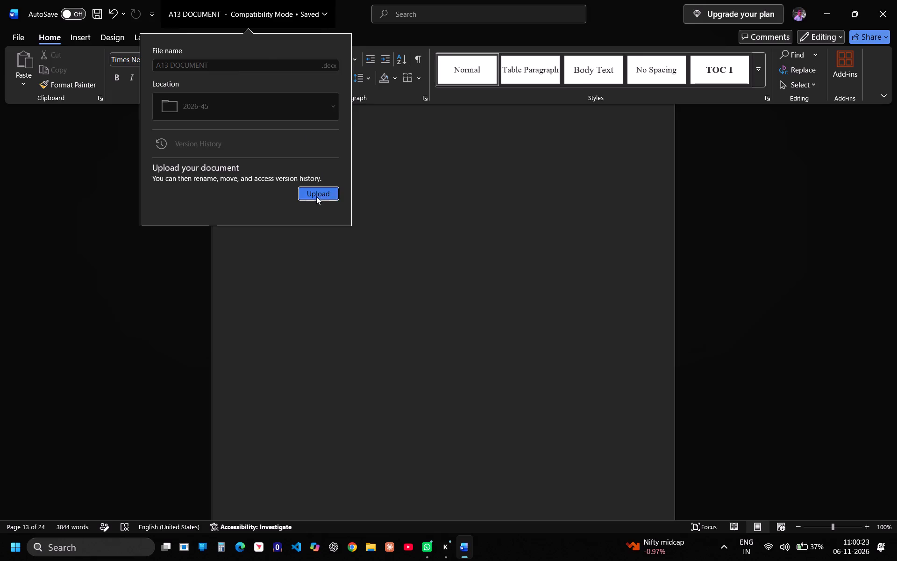
pyautogui.click(402, 199)
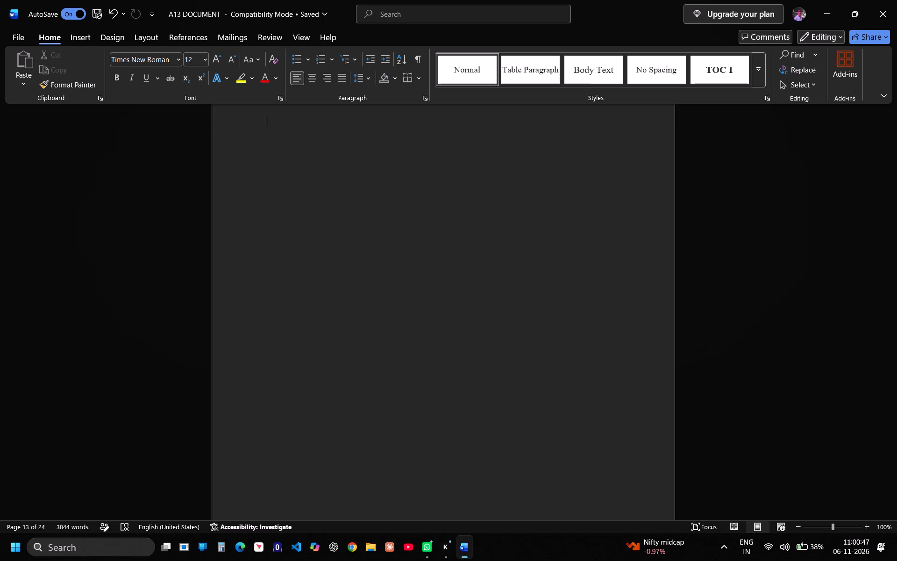
# Move the document to the 4-1 folder inside the personal OneDrive's Documents folder.
pyautogui.click(201, 4)
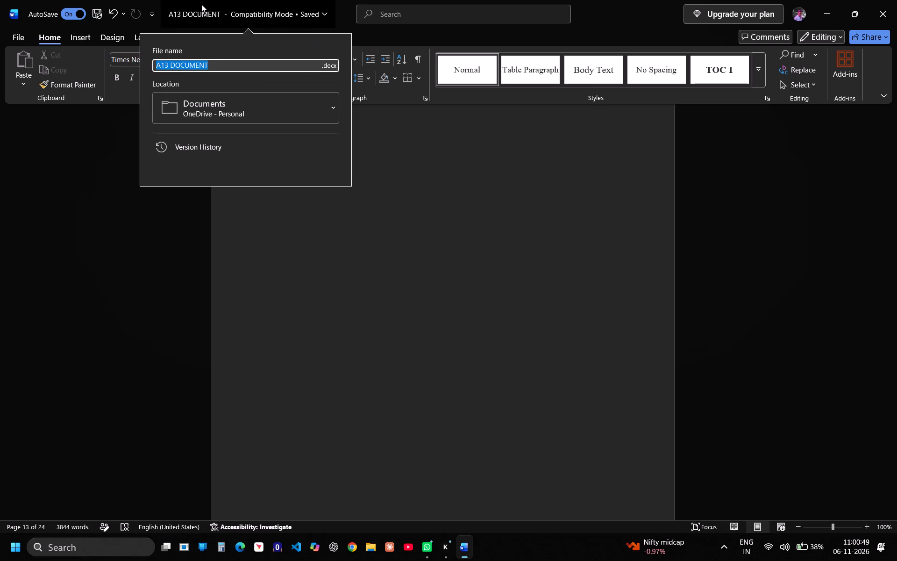
pyautogui.click(242, 113)
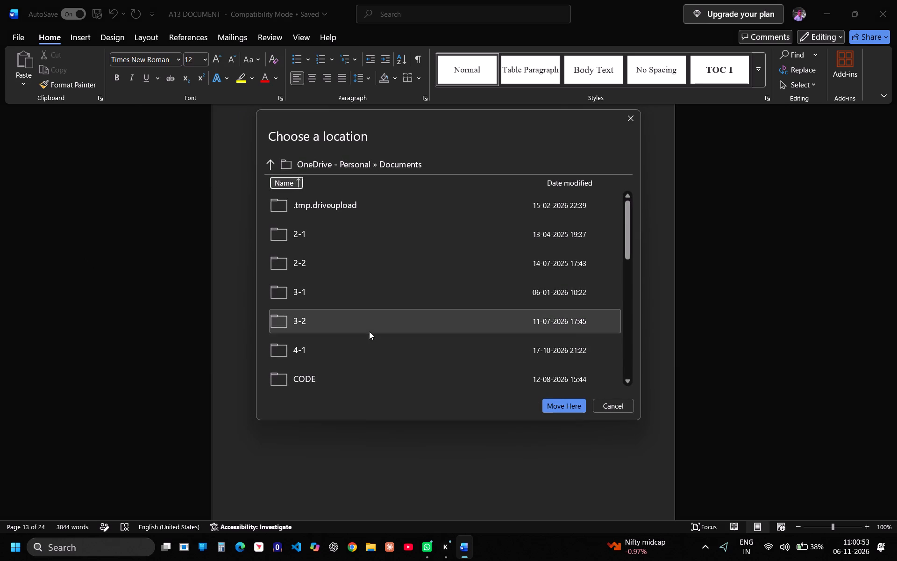
pyautogui.doubleClick(378, 359)
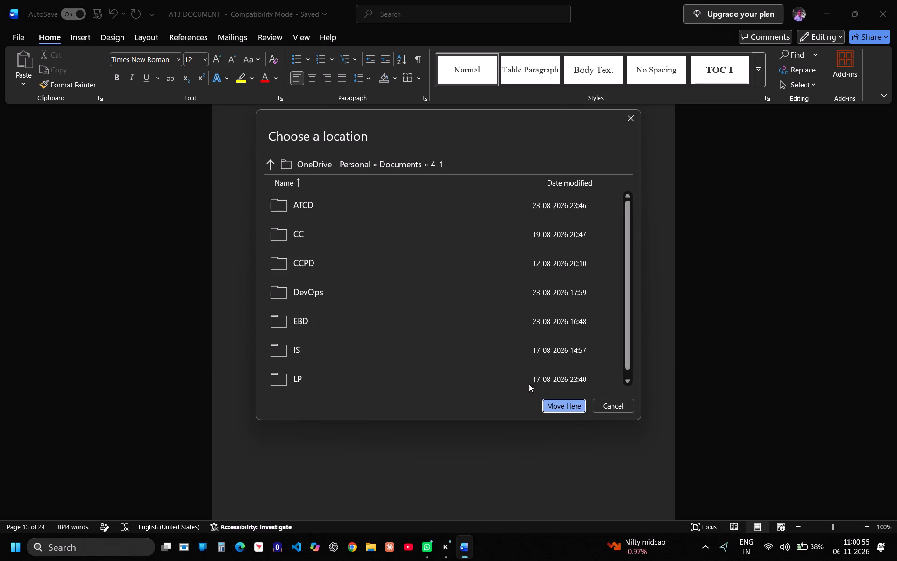
pyautogui.click(567, 405)
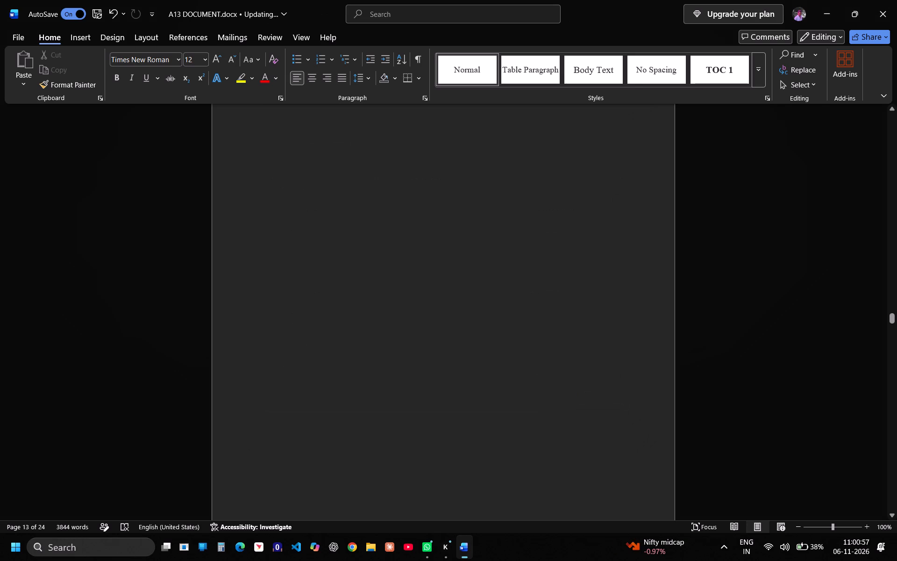
# Switch to File Explorer and copy the A13 DOCUMENT file from the 4-1 folder.
pyautogui.click(377, 547)
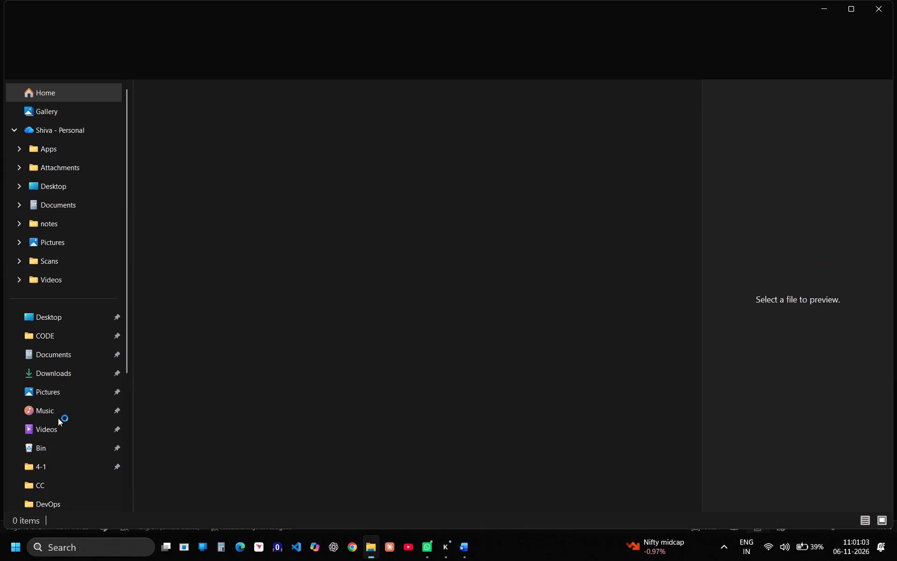
pyautogui.click(79, 471)
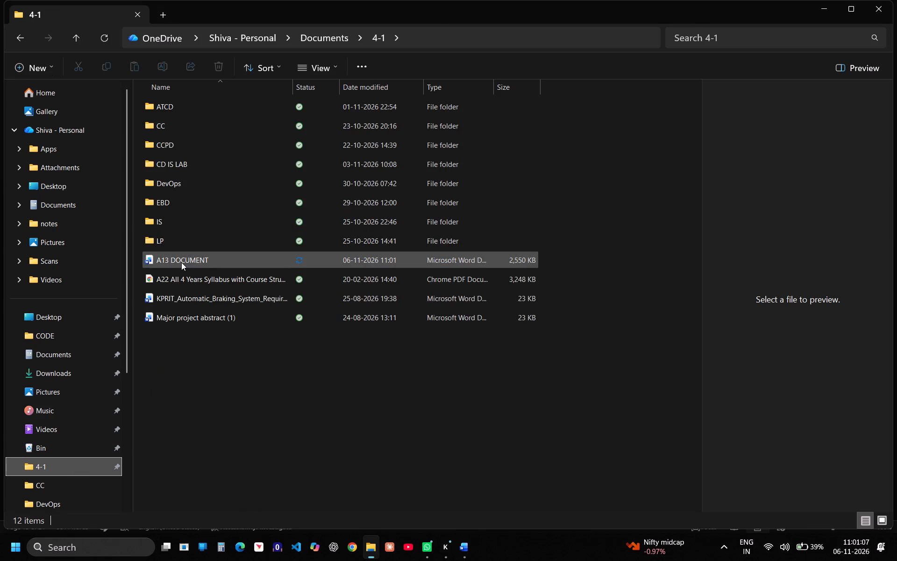
pyautogui.click(181, 262)
pyautogui.click(114, 67)
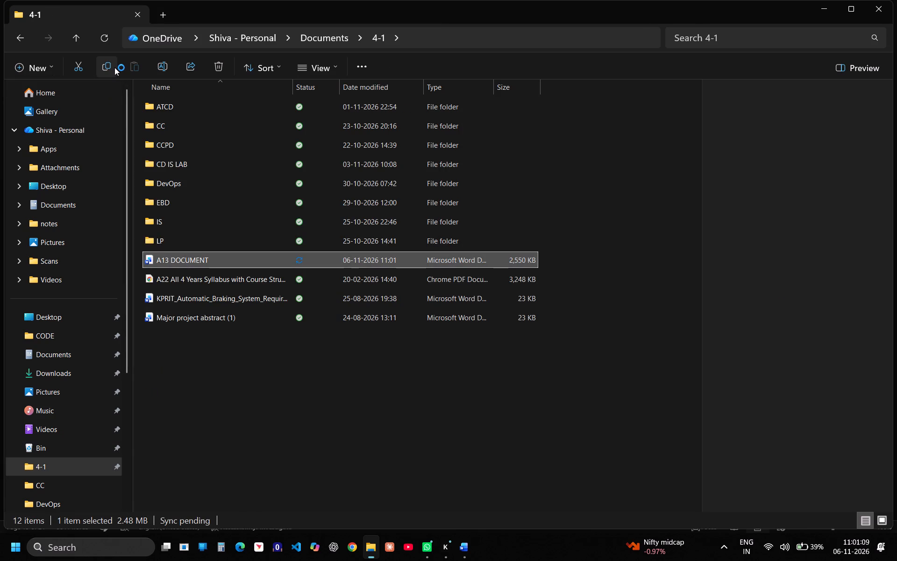
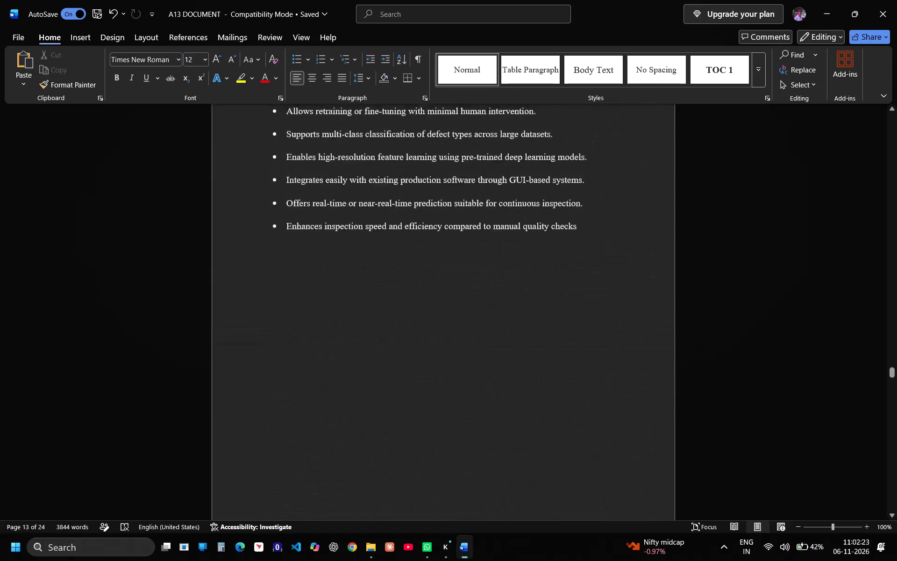
# Save the document again with its corrected footer numbering.
pyautogui.scroll(1, 492, 335)
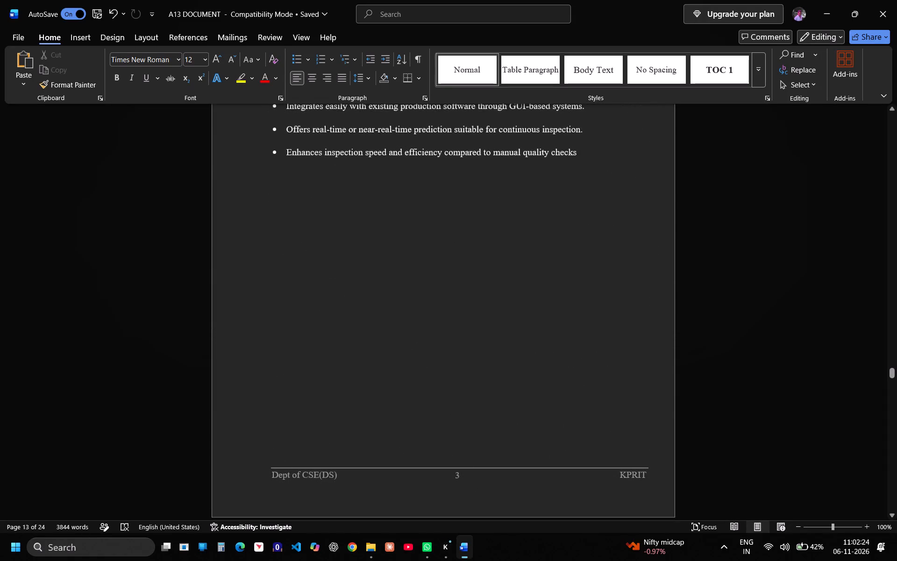
pyautogui.scroll(2, 492, 335)
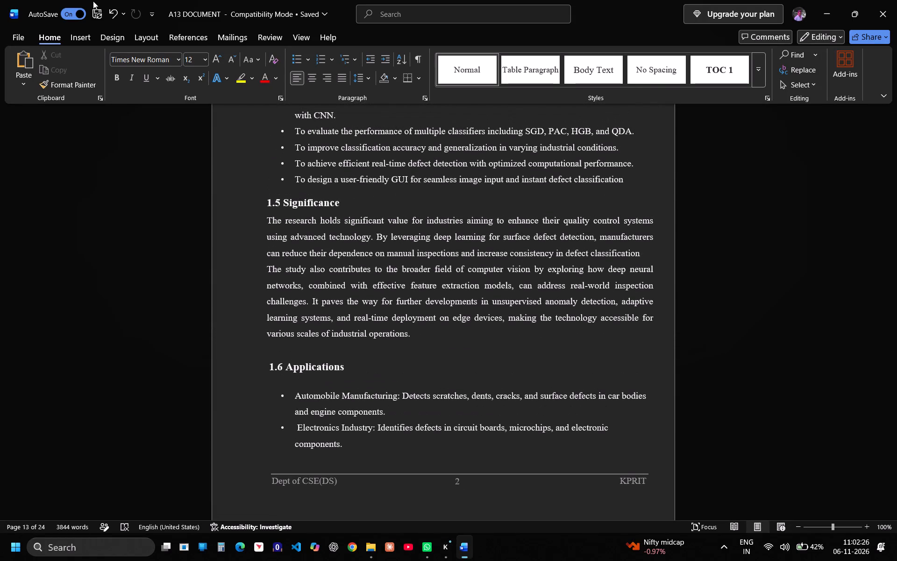
pyautogui.click(97, 16)
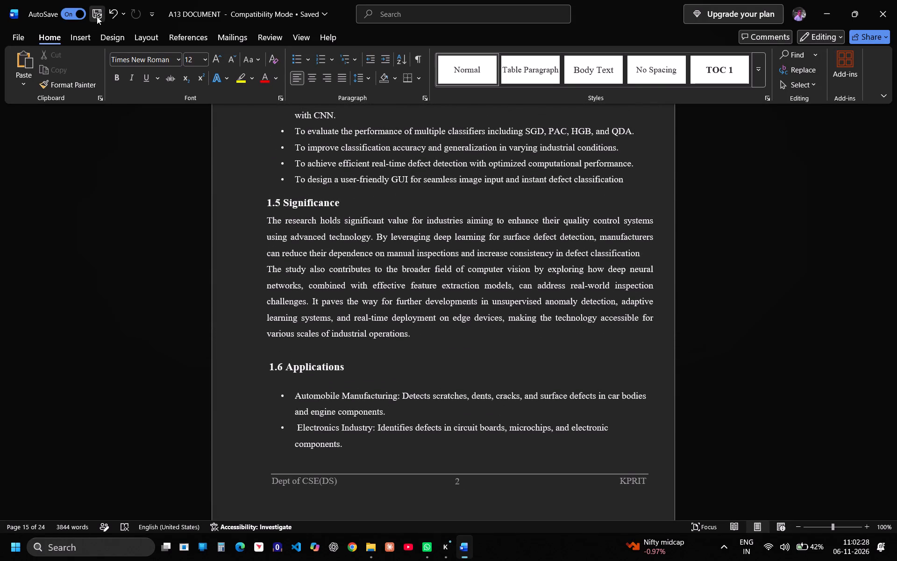
pyautogui.click(97, 16)
pyautogui.click(97, 16)
pyautogui.tripleClick(97, 16)
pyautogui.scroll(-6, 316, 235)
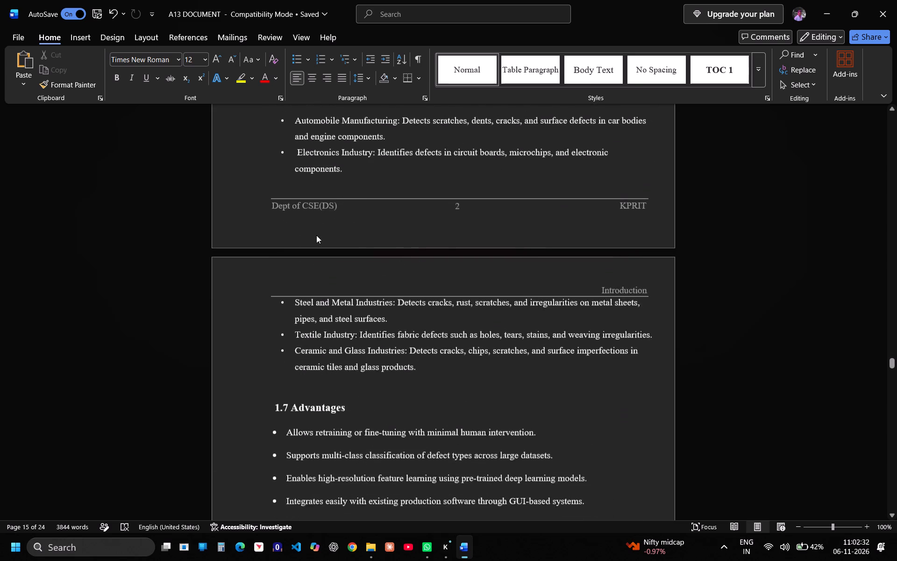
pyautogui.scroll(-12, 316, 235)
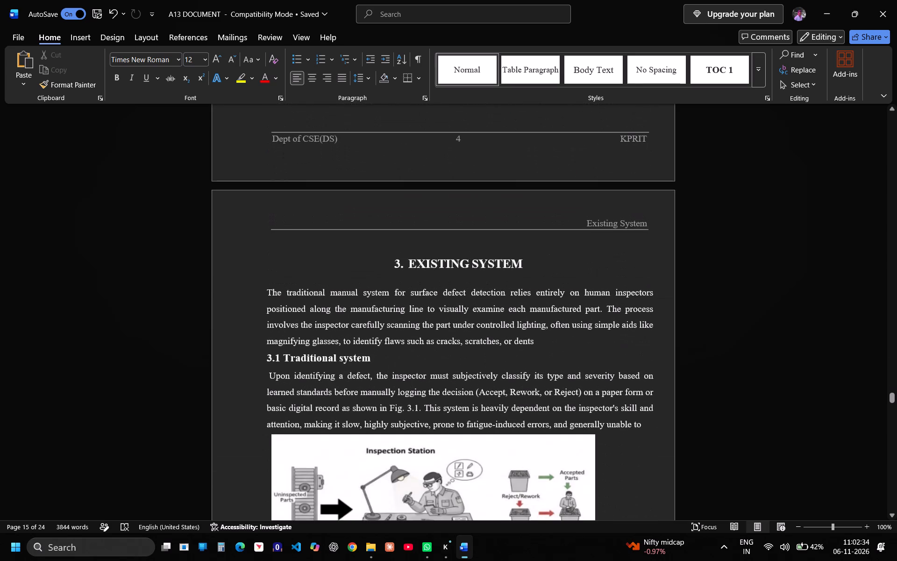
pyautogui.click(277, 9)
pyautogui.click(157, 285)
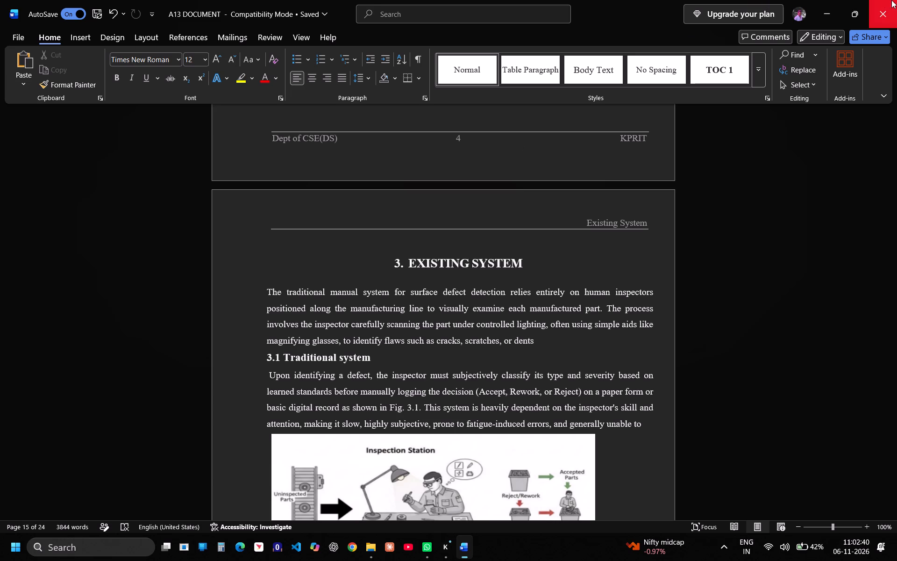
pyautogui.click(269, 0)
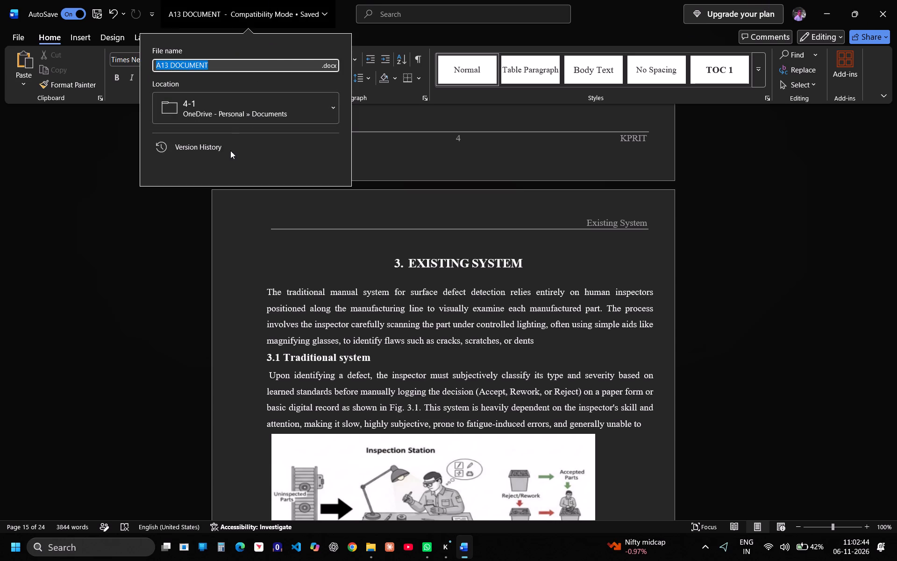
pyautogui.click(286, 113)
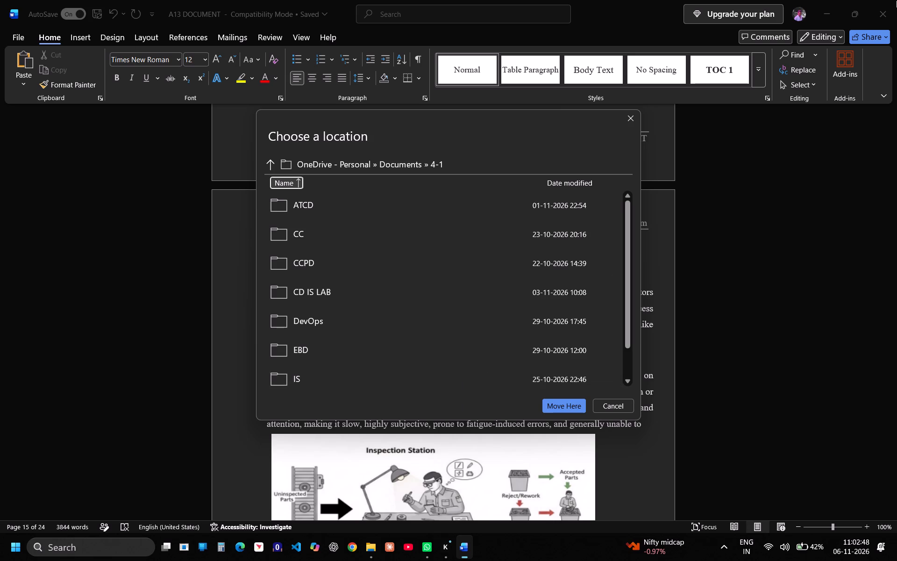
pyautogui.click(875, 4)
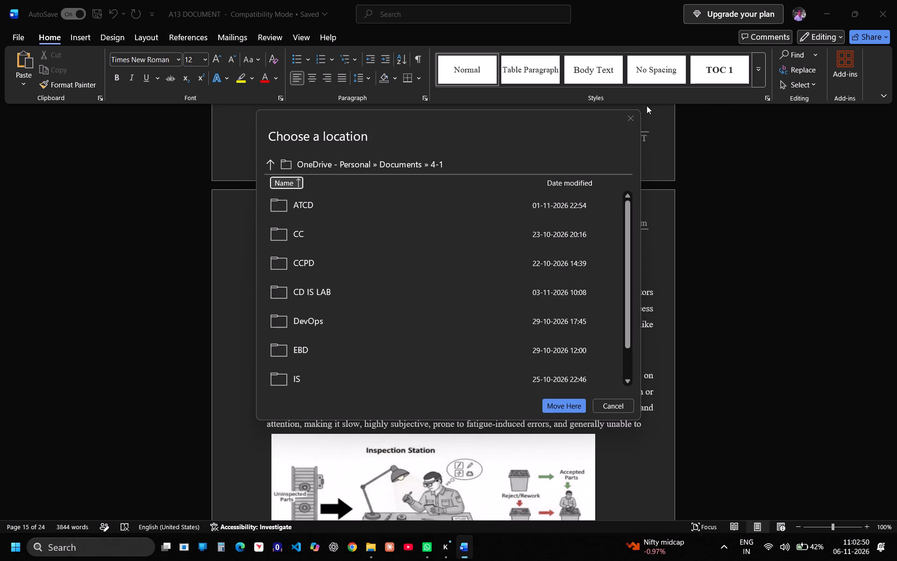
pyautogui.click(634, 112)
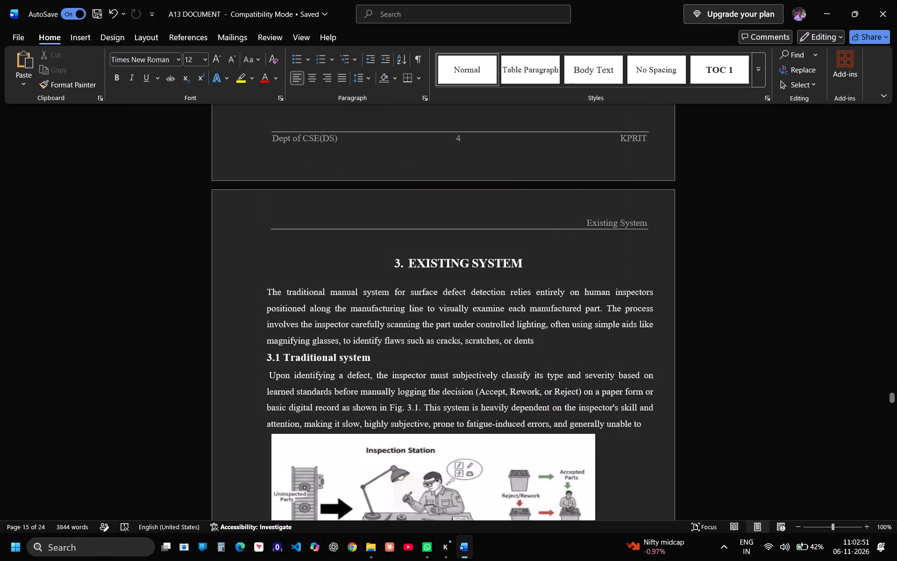
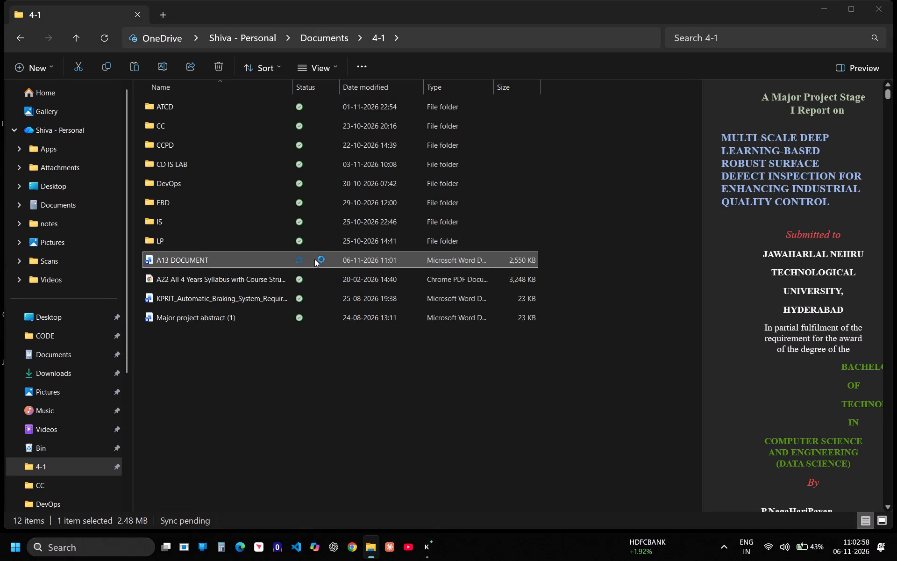
# Review the reopened A13 DOCUMENT's front pages, from the title page and certificate through the contents and list of figures, checking their page numbers.
pyautogui.scroll(-6, 314, 259)
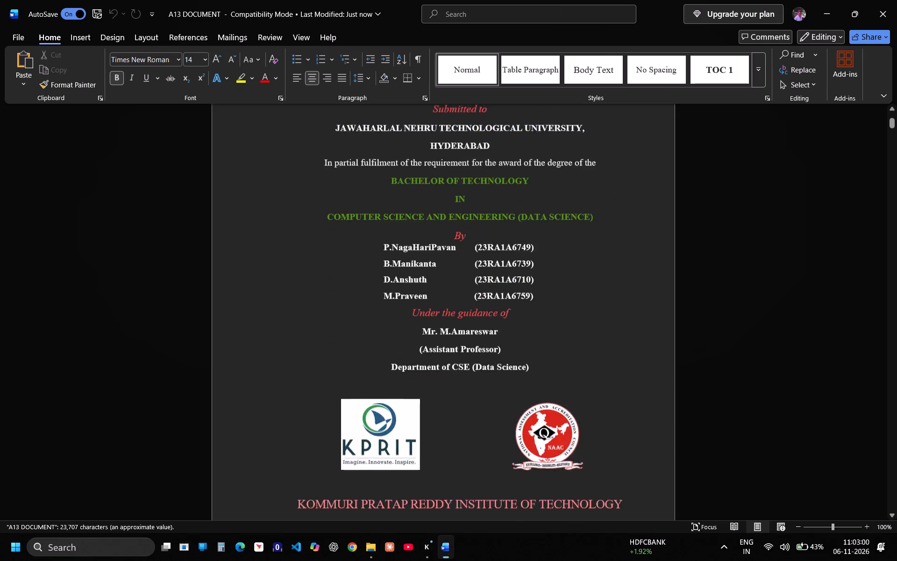
pyautogui.scroll(-12, 314, 259)
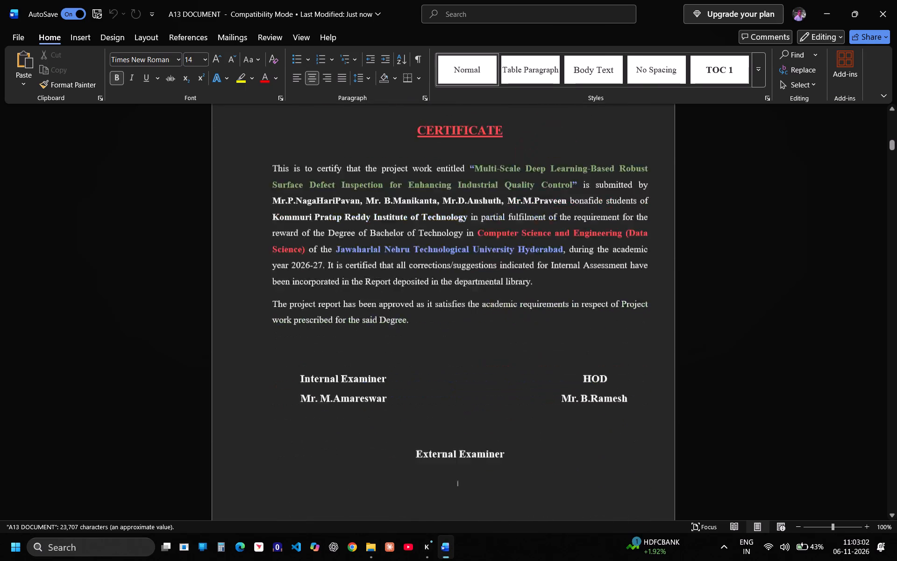
pyautogui.scroll(-13, 314, 259)
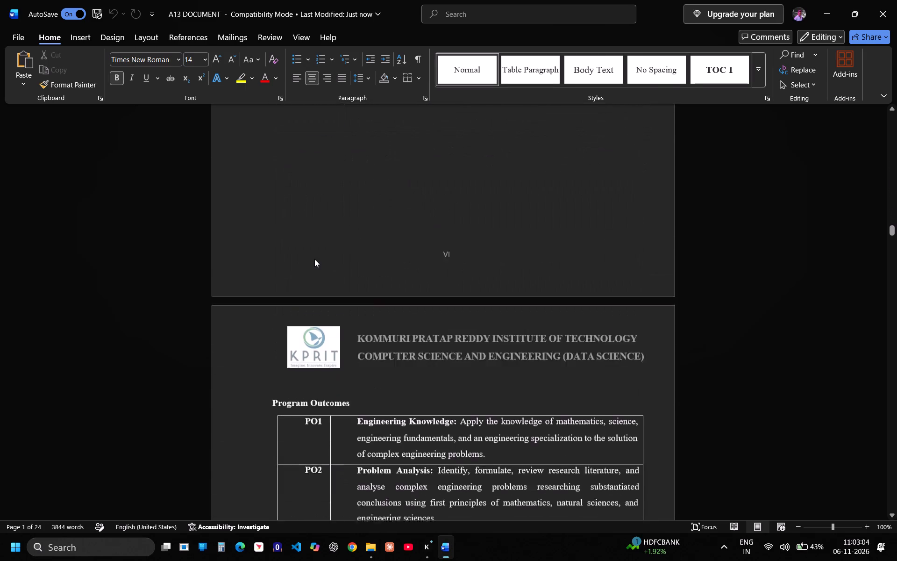
pyautogui.scroll(-9, 314, 259)
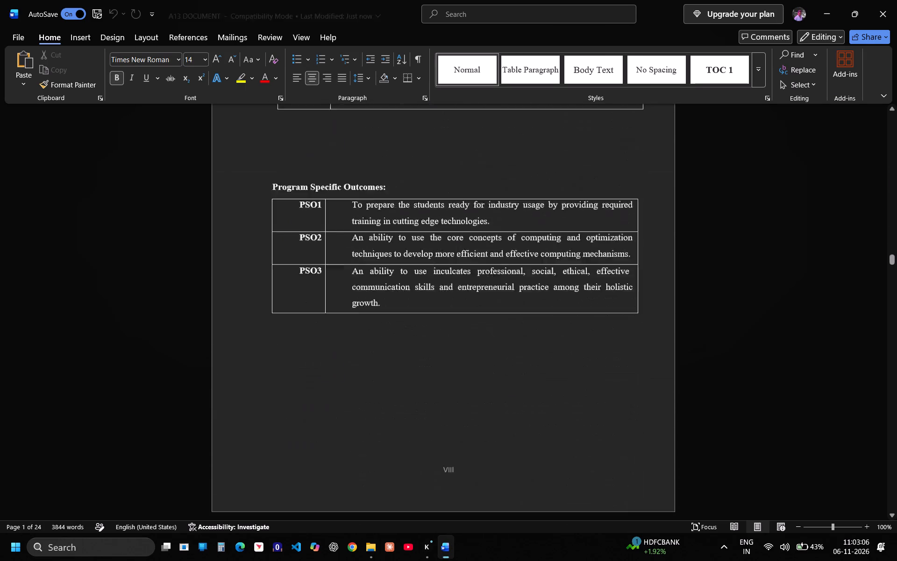
pyautogui.scroll(-9, 314, 259)
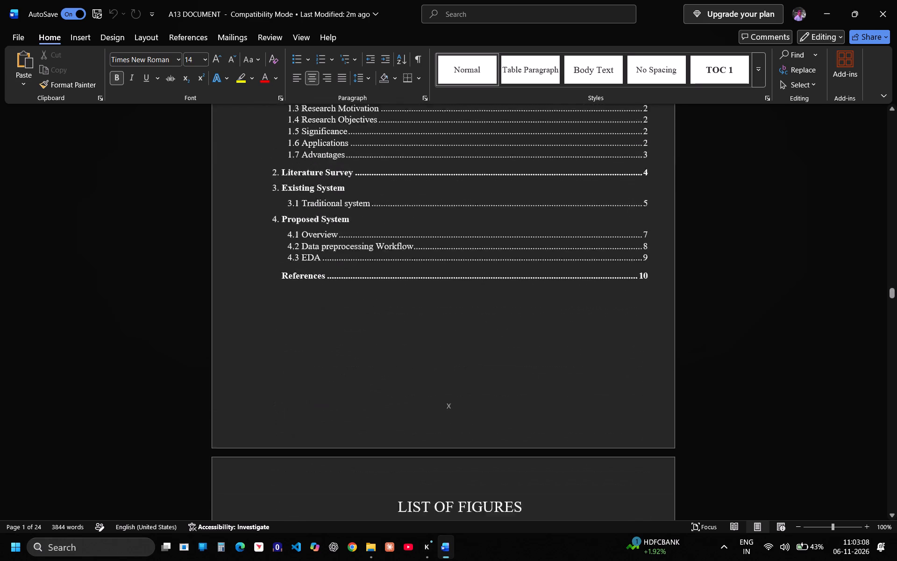
pyautogui.scroll(-6, 314, 259)
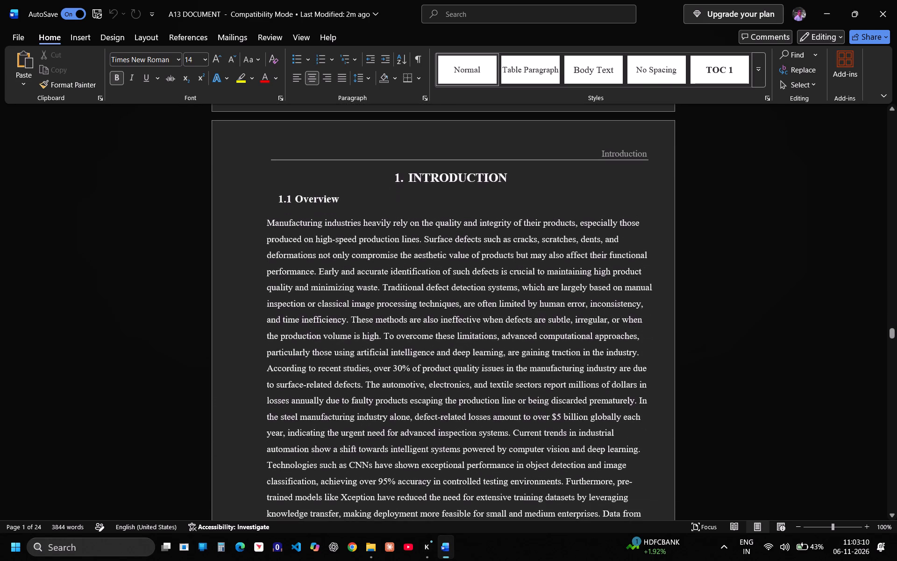
# Examine the footer page numbers from the Introduction chapter to the start of the Literature Survey, and put the document out of view.
pyautogui.scroll(-5, 332, 222)
pyautogui.press('Down')
pyautogui.press('Down')
pyautogui.press('Down')
pyautogui.press('Down')
pyautogui.press('Down')
pyautogui.press('Down')
pyautogui.press('Down')
pyautogui.press('Down')
pyautogui.press('Down')
pyautogui.press('Down')
pyautogui.press('Down')
pyautogui.press('Down')
pyautogui.press('Down')
pyautogui.press('Down')
pyautogui.press('Down')
pyautogui.press('Down')
pyautogui.press('Down')
pyautogui.press('Down')
pyautogui.press('Down')
pyautogui.press('Down')
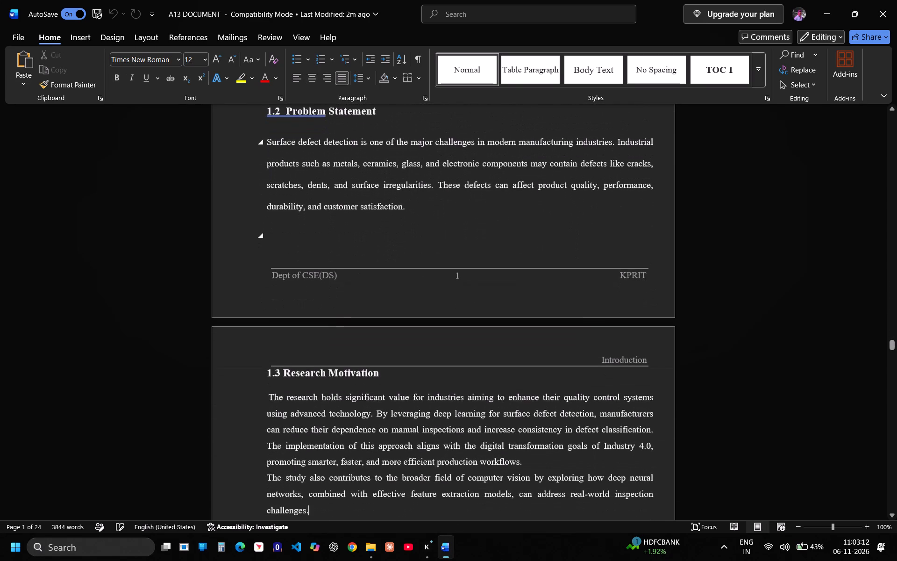
pyautogui.press('Down')
pyautogui.press('Down')
pyautogui.press('Down')
pyautogui.press('Down')
pyautogui.press('Down')
pyautogui.press('Down')
pyautogui.press('Down')
pyautogui.press('Down')
pyautogui.press('Down')
pyautogui.press('Down')
pyautogui.press('Down')
pyautogui.press('Down')
pyautogui.press('Down')
pyautogui.press('Down')
pyautogui.press('Down')
pyautogui.press('Down')
pyautogui.press('Down')
pyautogui.press('Down')
pyautogui.press('Down')
pyautogui.press('Down')
pyautogui.press('Down')
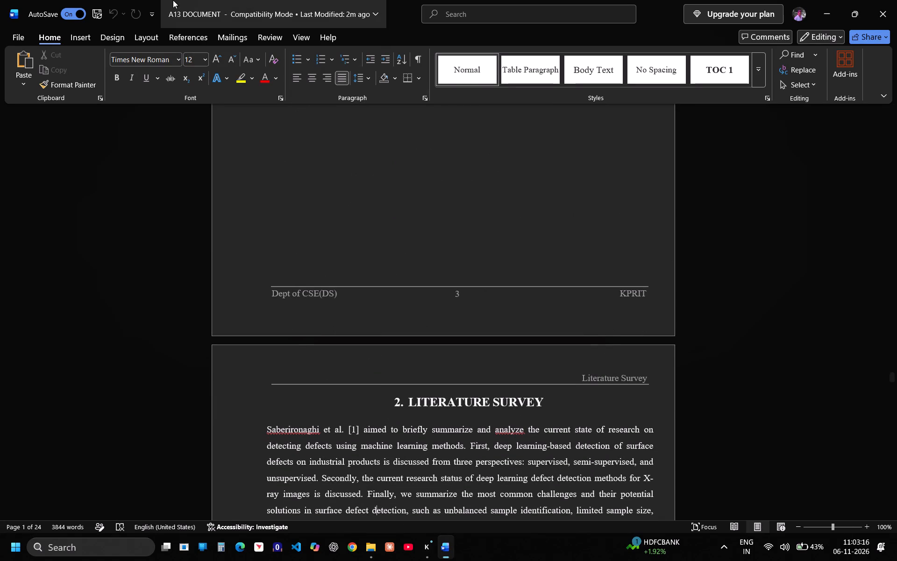
pyautogui.click(827, 0)
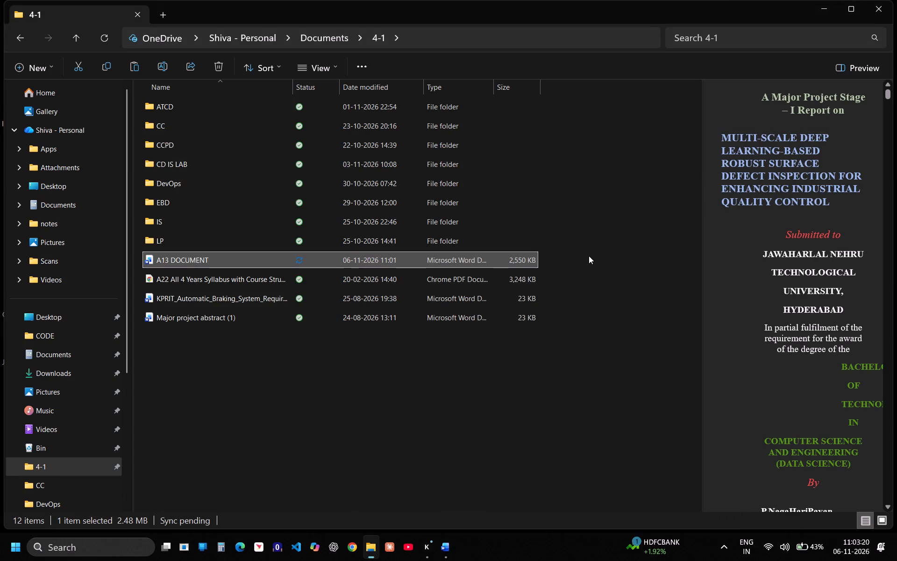
# Search for and launch WhatsApp.
pyautogui.press('w')
pyautogui.press('Return')
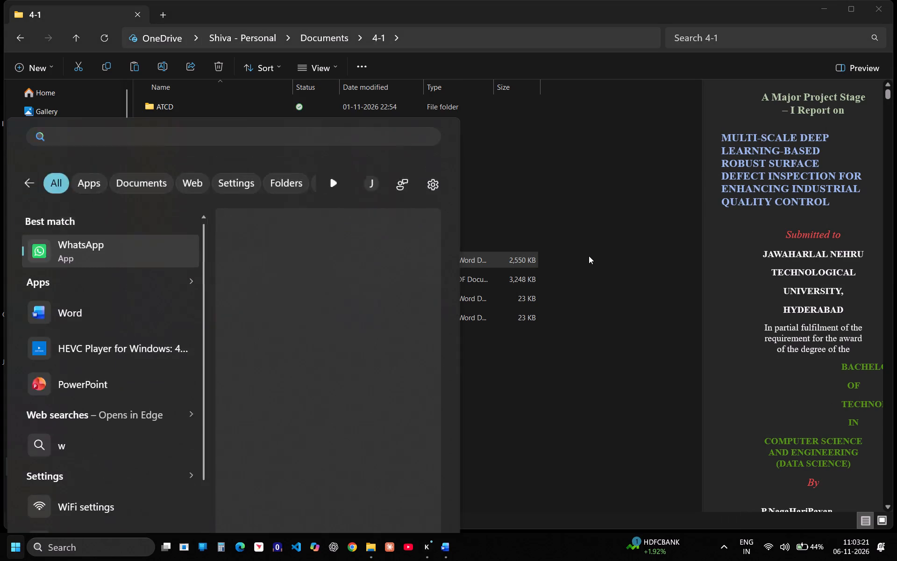
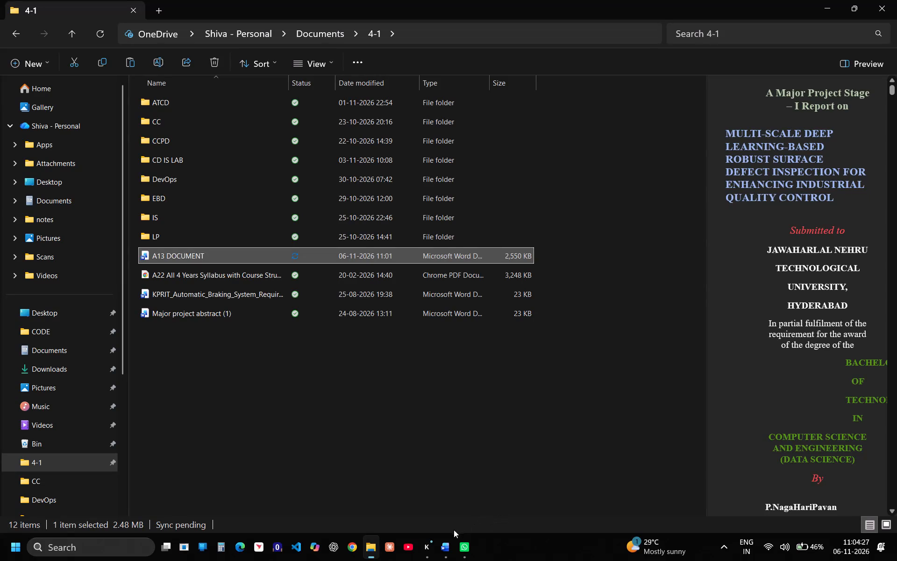
# Switch back to A13 DOCUMENT in Word and check the headers and footer page numbers from the Literature Survey through to the References.
pyautogui.click(448, 543)
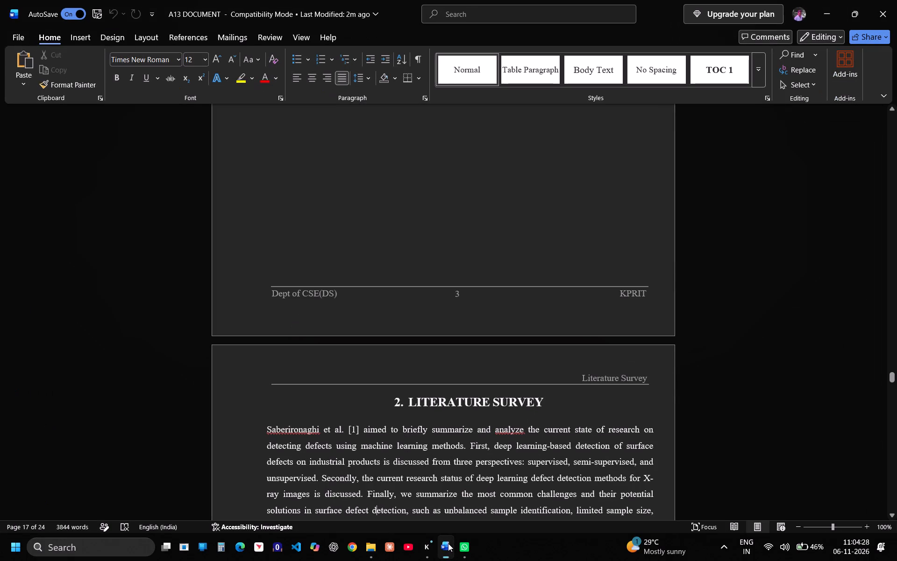
pyautogui.scroll(-7, 513, 336)
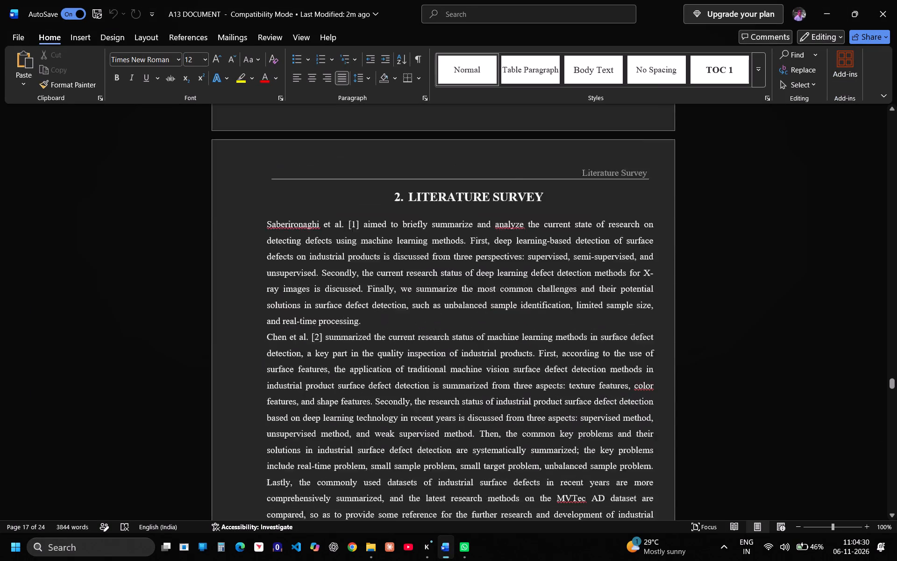
pyautogui.scroll(-13, 513, 336)
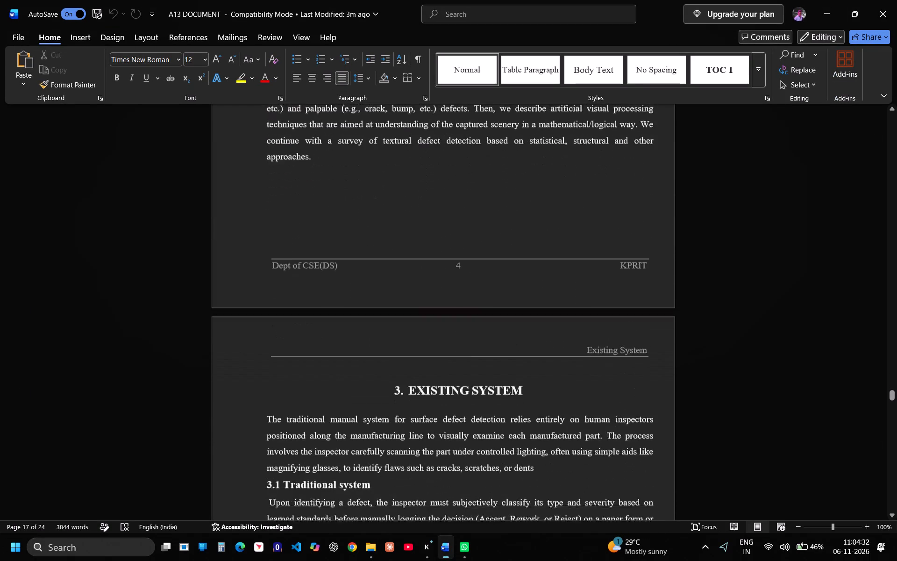
pyautogui.scroll(-2, 513, 336)
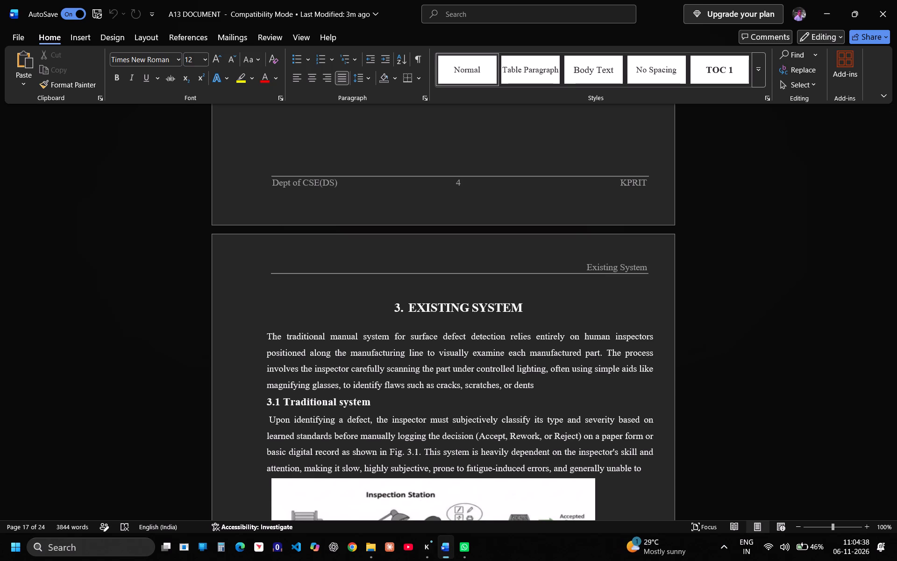
pyautogui.scroll(-12, 513, 336)
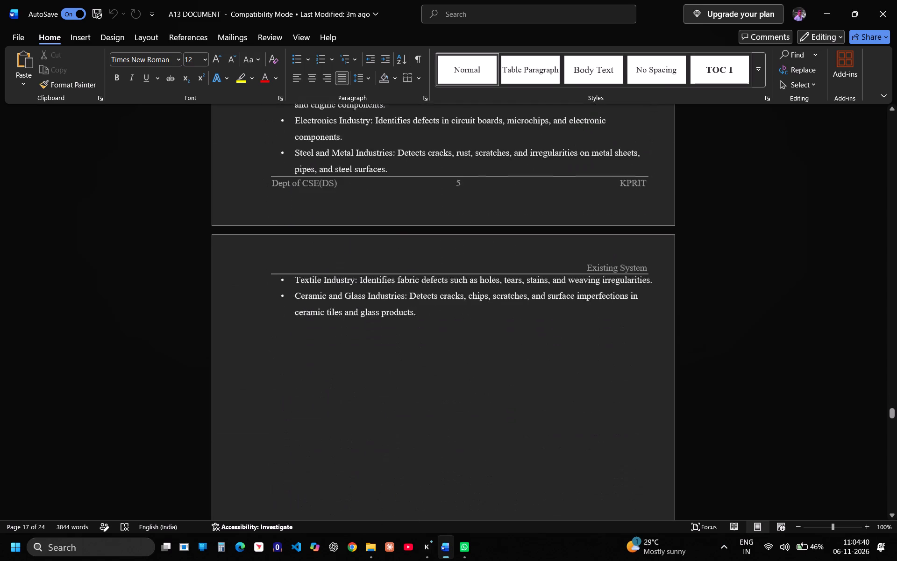
pyautogui.scroll(-12, 513, 336)
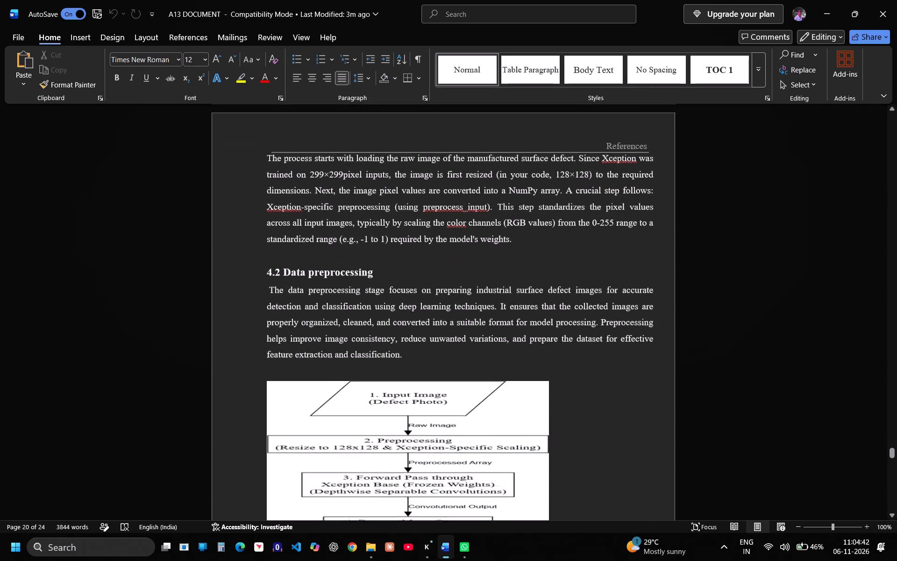
pyautogui.scroll(-3, 513, 336)
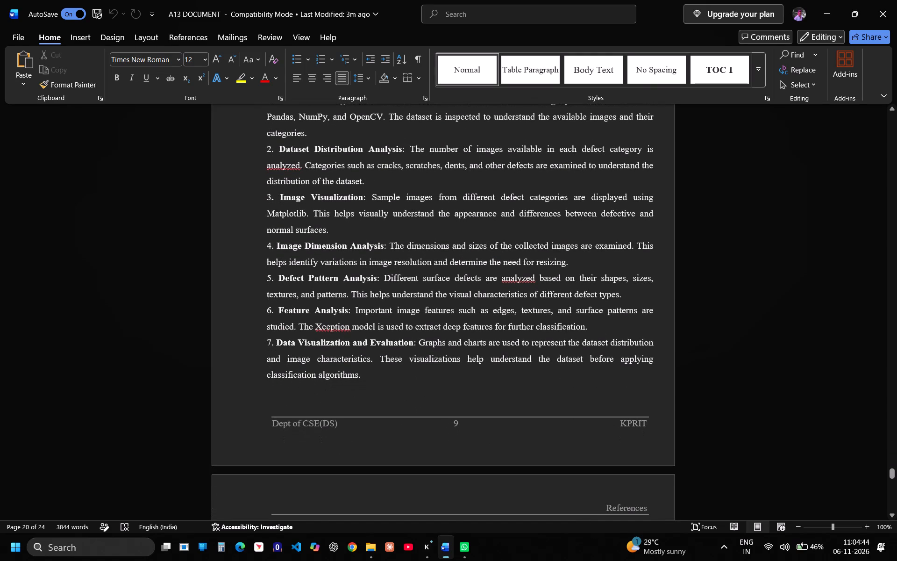
pyautogui.scroll(-7, 513, 336)
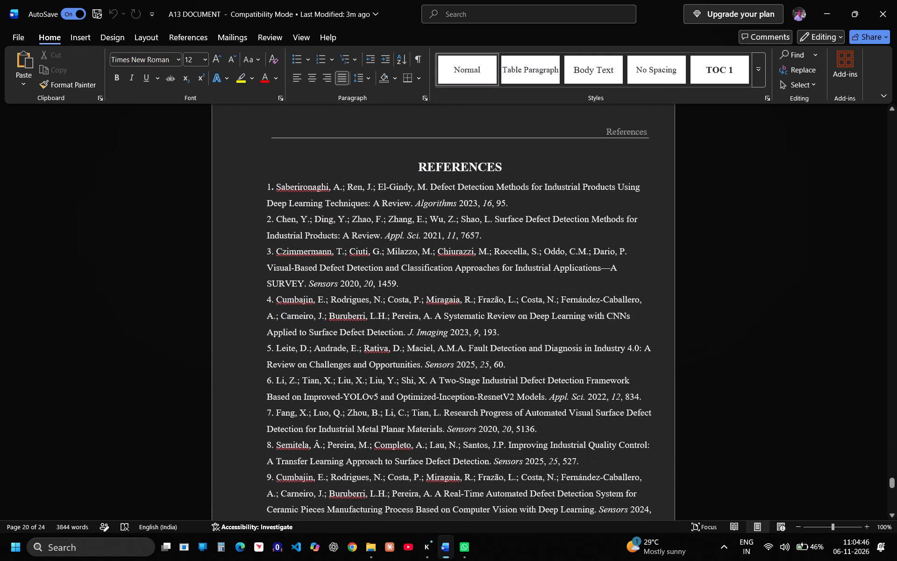
# Recheck the chapter headers and footer page numbers backward from the References to the first page of the Introduction.
pyautogui.scroll(6, 513, 336)
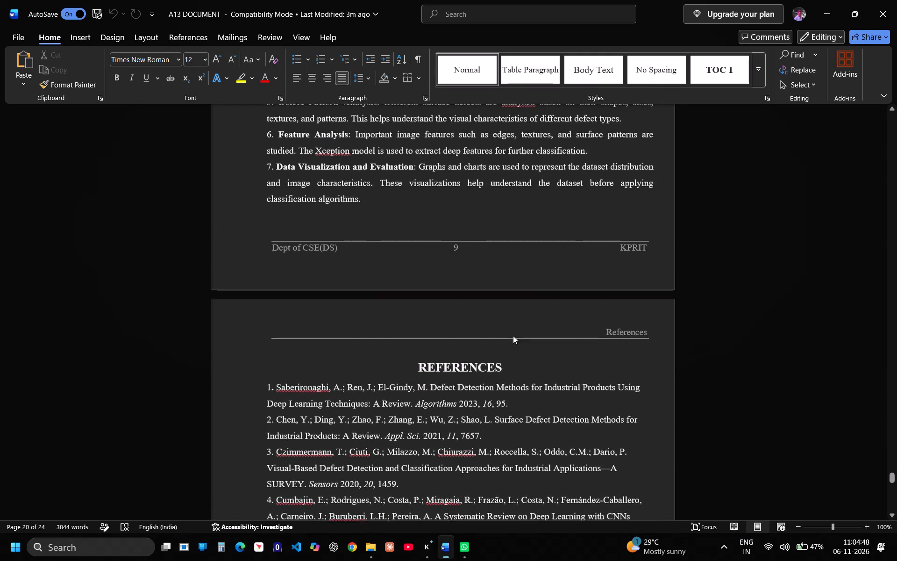
pyautogui.scroll(9, 513, 336)
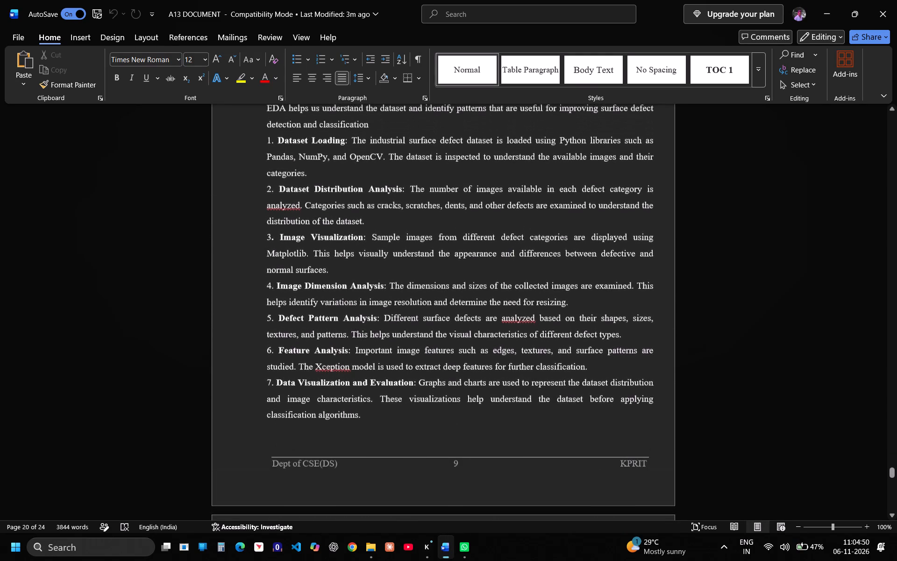
pyautogui.scroll(6, 513, 336)
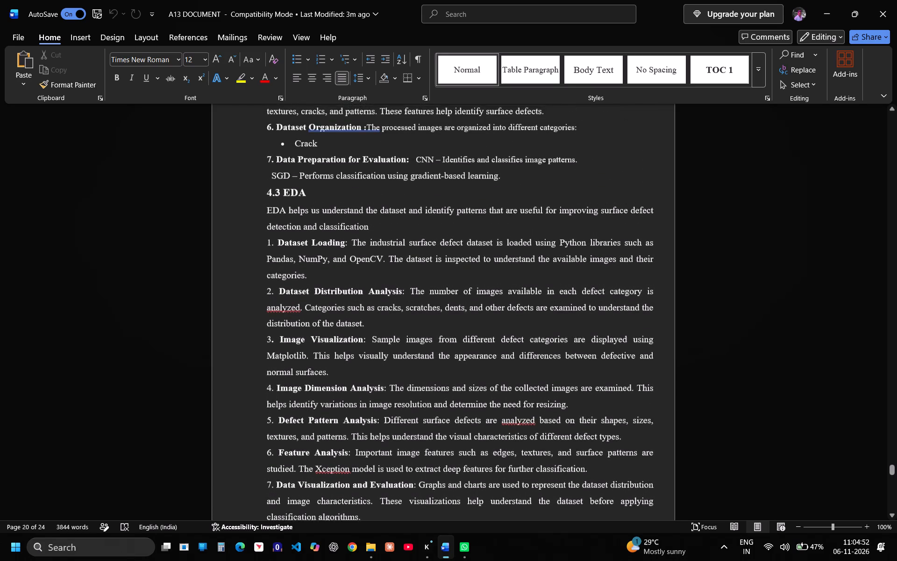
pyautogui.scroll(7, 513, 336)
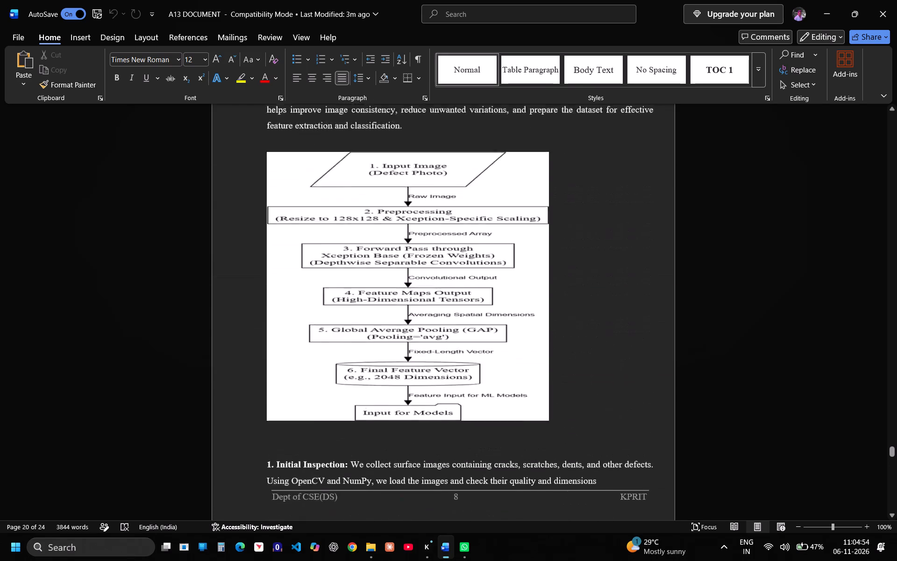
pyautogui.scroll(12, 513, 336)
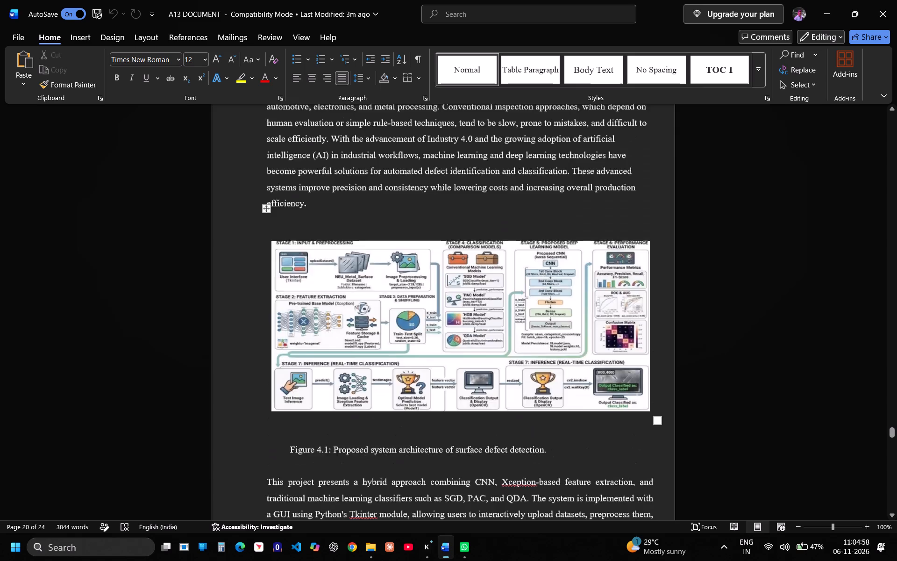
pyautogui.scroll(9, 513, 336)
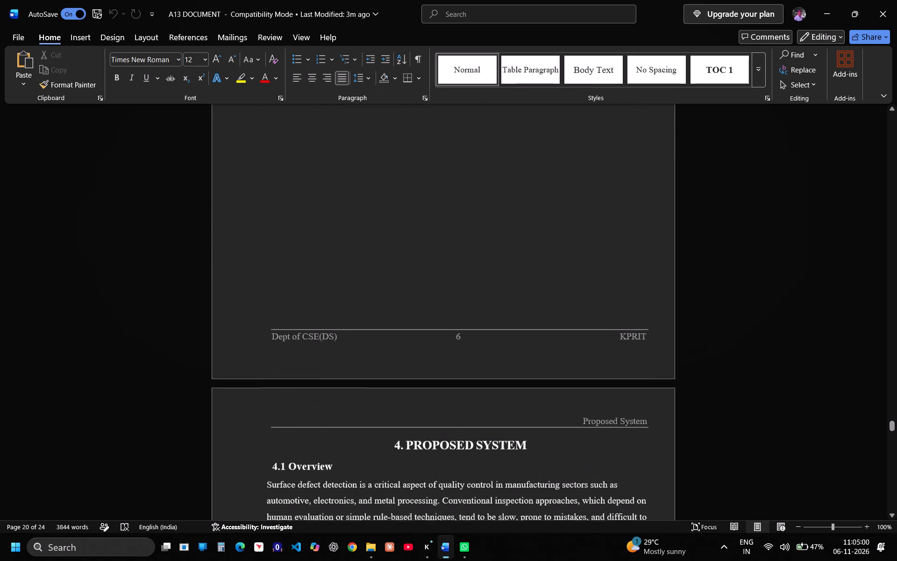
pyautogui.scroll(17, 513, 336)
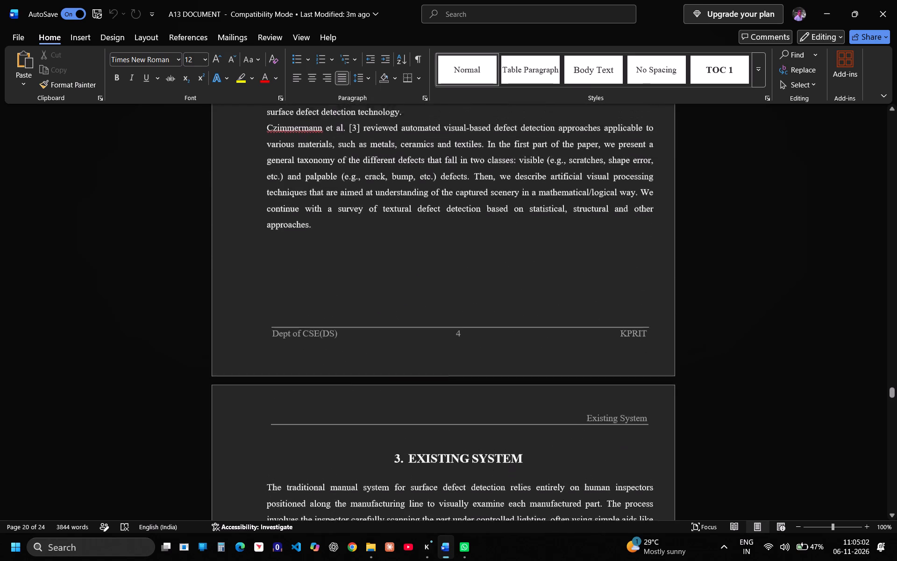
pyautogui.scroll(12, 513, 336)
pyautogui.scroll(15, 513, 336)
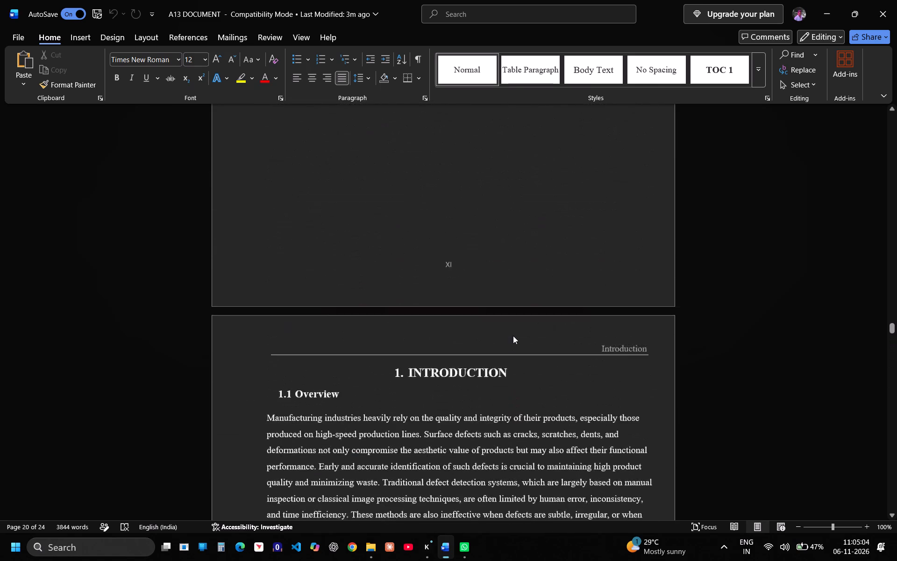
# Examine the Roman page numbers on the front pages backward from the page before the Introduction to the Program Outcomes.
pyautogui.scroll(11, 513, 336)
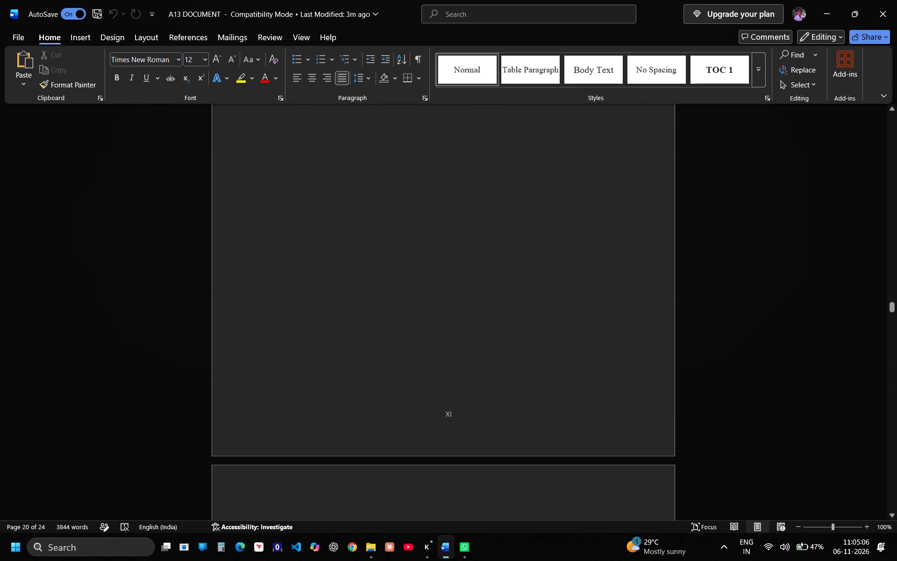
pyautogui.scroll(9, 513, 336)
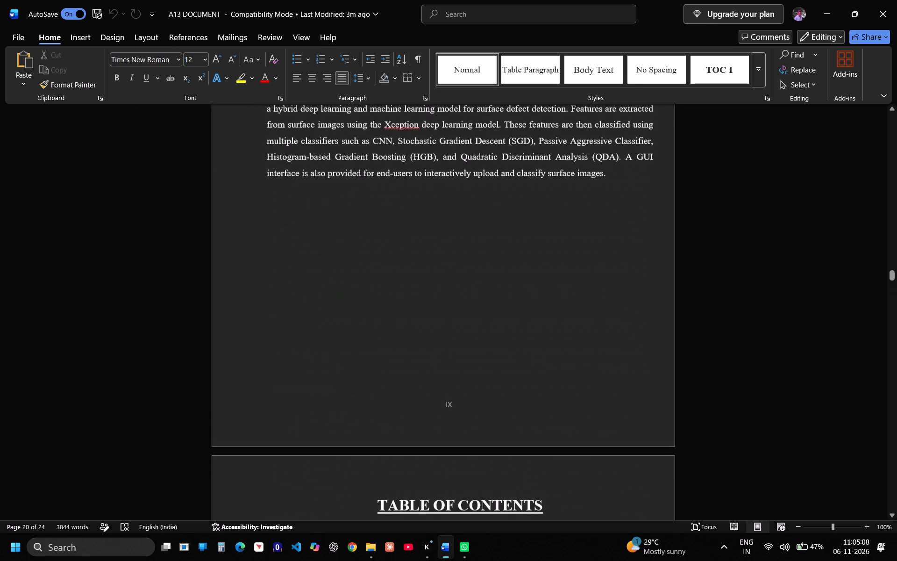
pyautogui.scroll(-2, 513, 336)
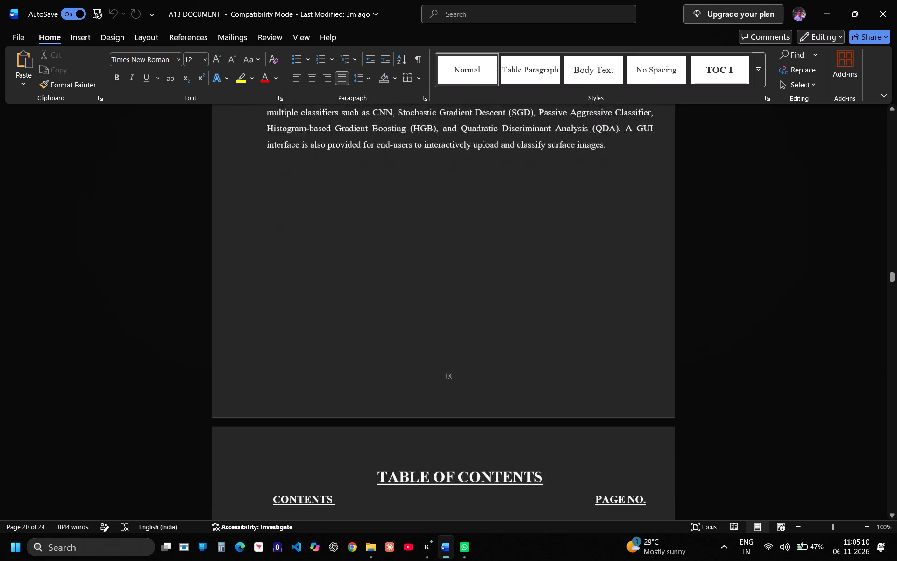
pyautogui.scroll(6, 513, 336)
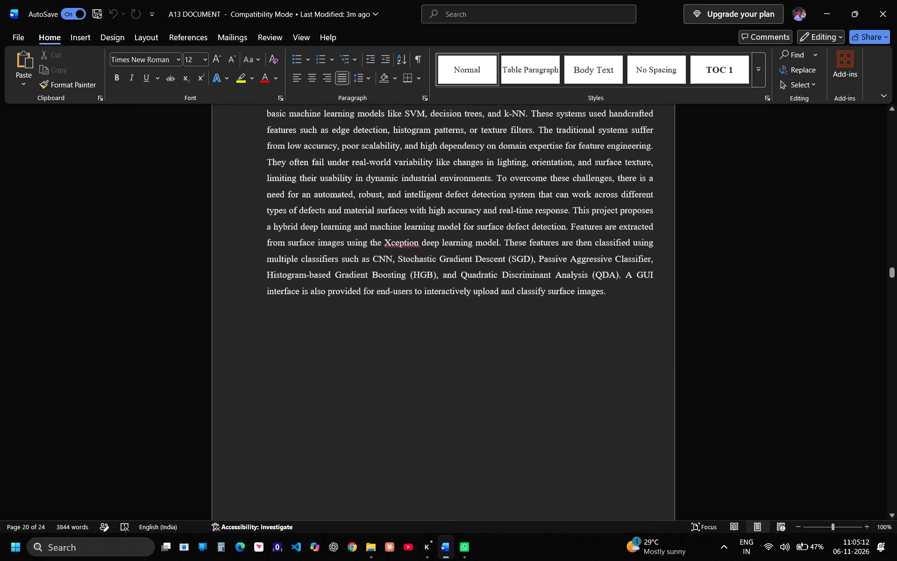
pyautogui.scroll(10, 513, 336)
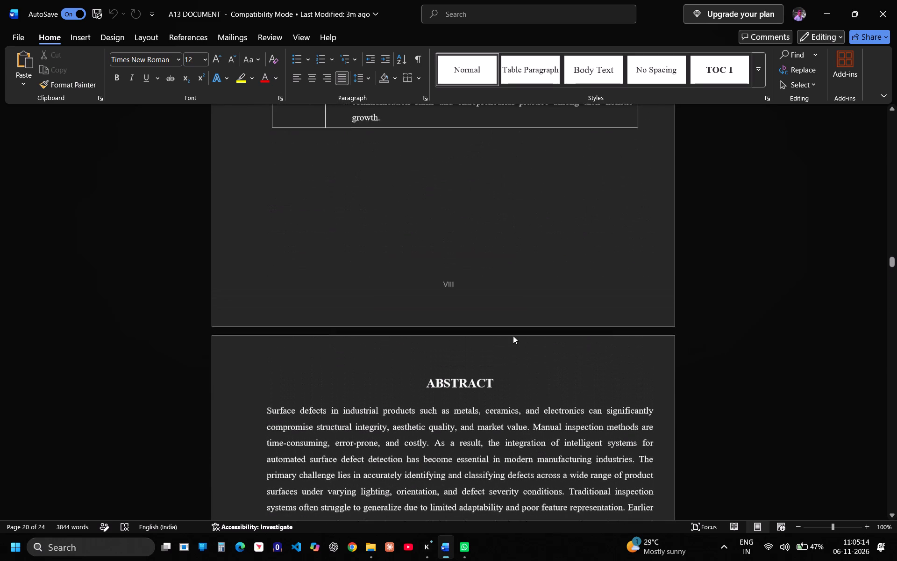
pyautogui.scroll(12, 513, 336)
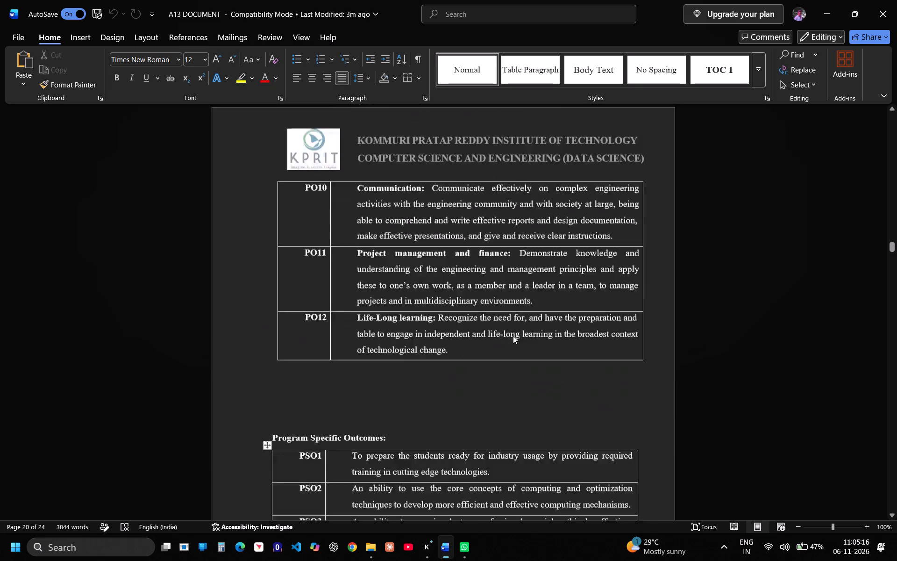
pyautogui.scroll(6, 513, 336)
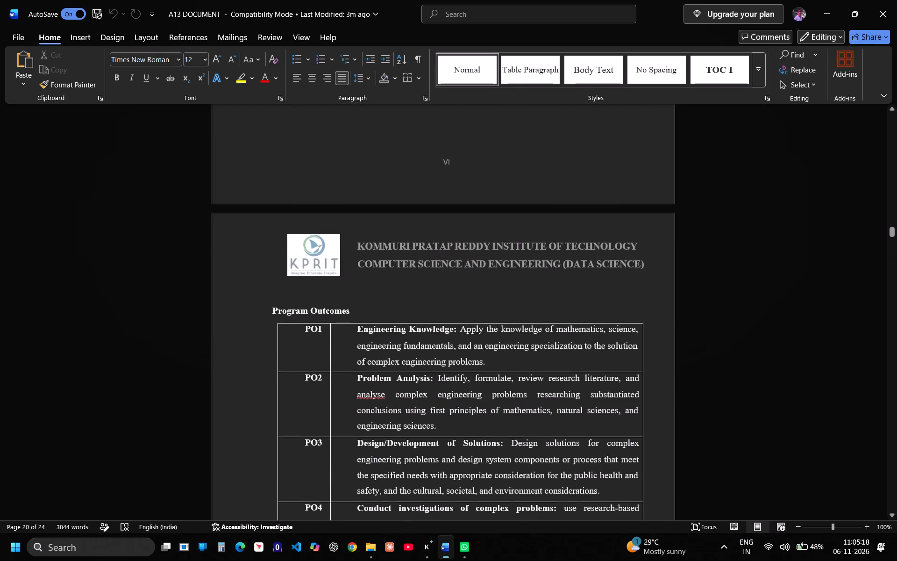
pyautogui.scroll(2, 513, 336)
# Review the front-page numbering forward from the Program Outcomes through the Abstract and contents to the Introduction.
pyautogui.scroll(-2, 513, 336)
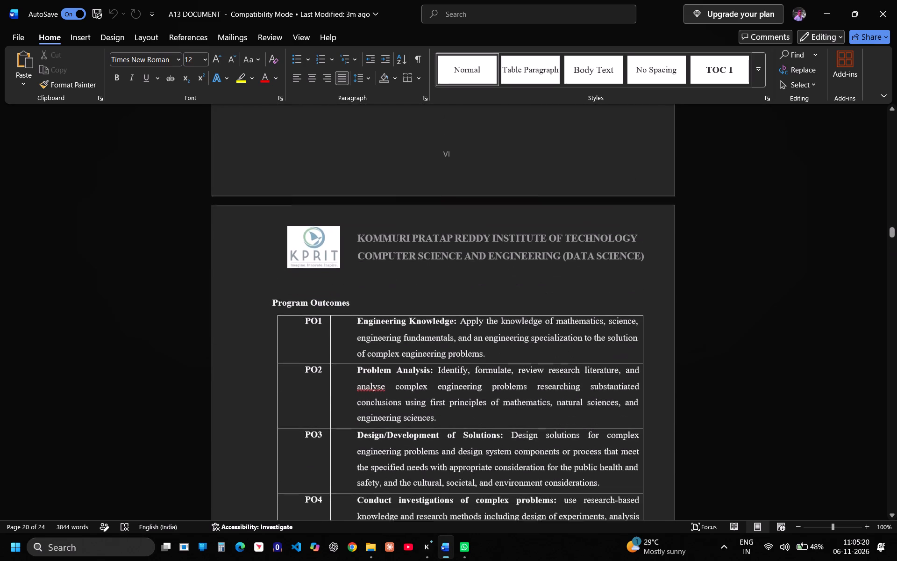
pyautogui.scroll(-14, 513, 336)
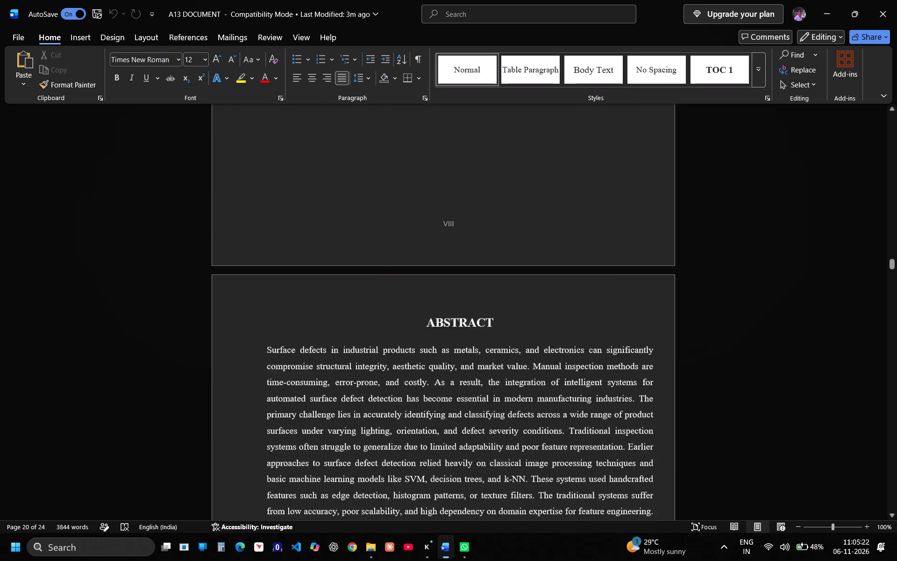
pyautogui.scroll(-16, 513, 336)
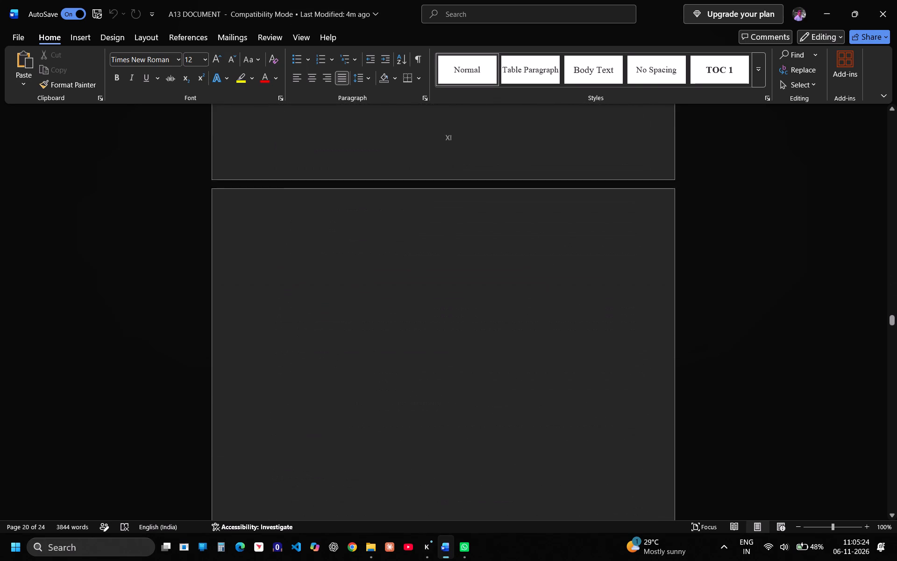
pyautogui.scroll(-8, 513, 336)
# Check the headers and footer page numbers once more from the Introduction through the Existing and Proposed System chapters to the References.
pyautogui.scroll(-6, 513, 336)
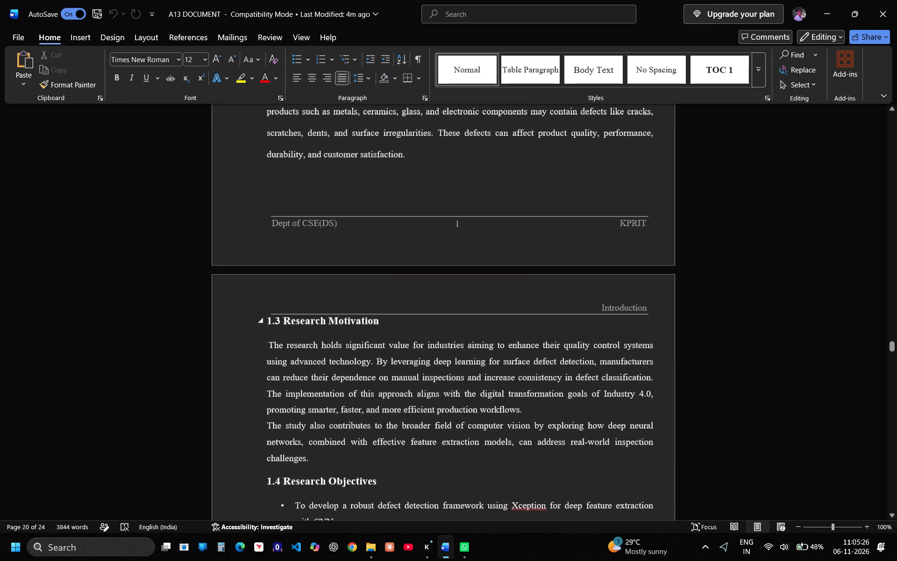
pyautogui.scroll(-15, 513, 336)
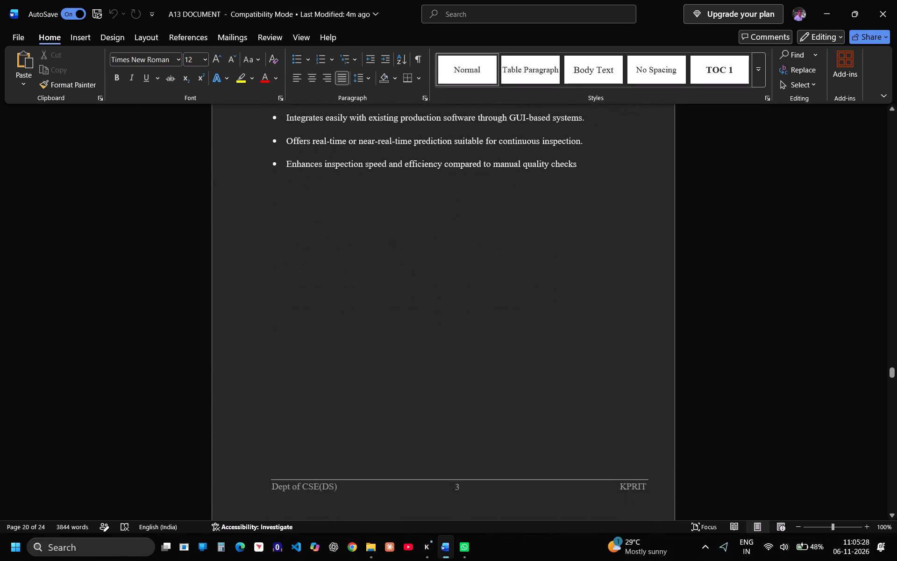
pyautogui.scroll(-10, 513, 336)
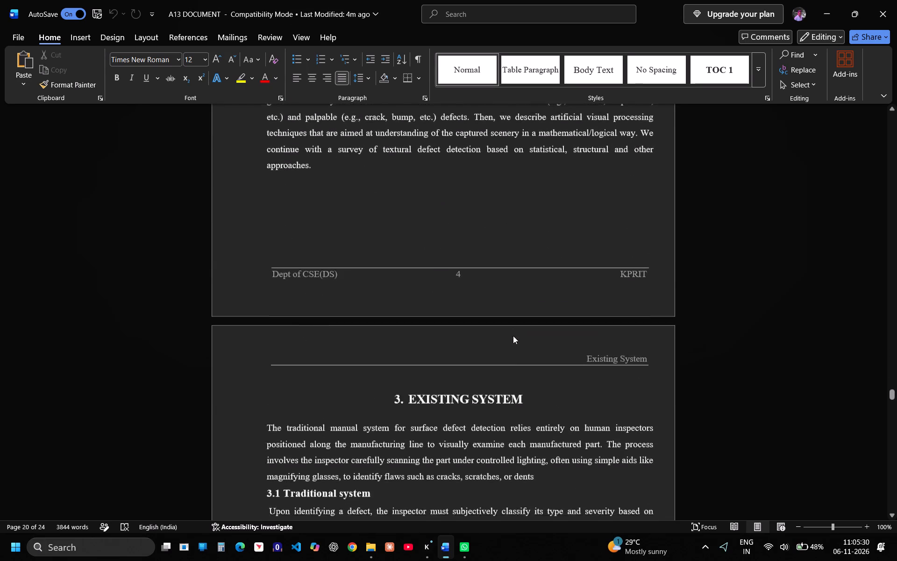
pyautogui.scroll(-9, 513, 336)
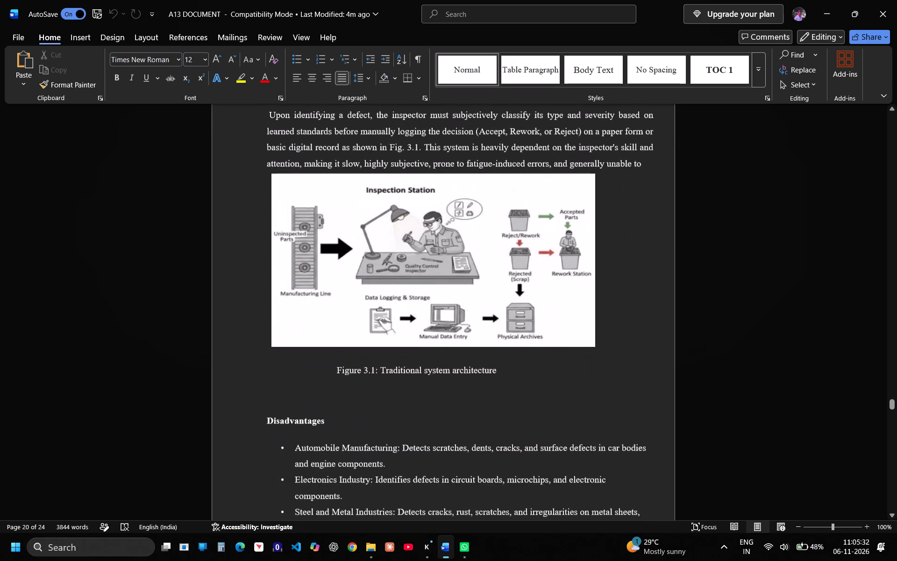
pyautogui.scroll(-11, 513, 336)
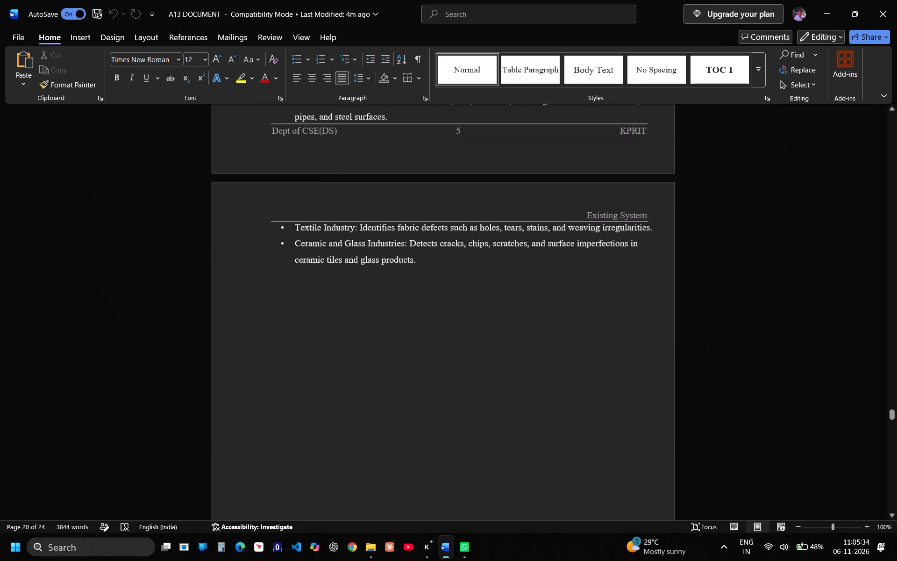
pyautogui.scroll(-11, 513, 336)
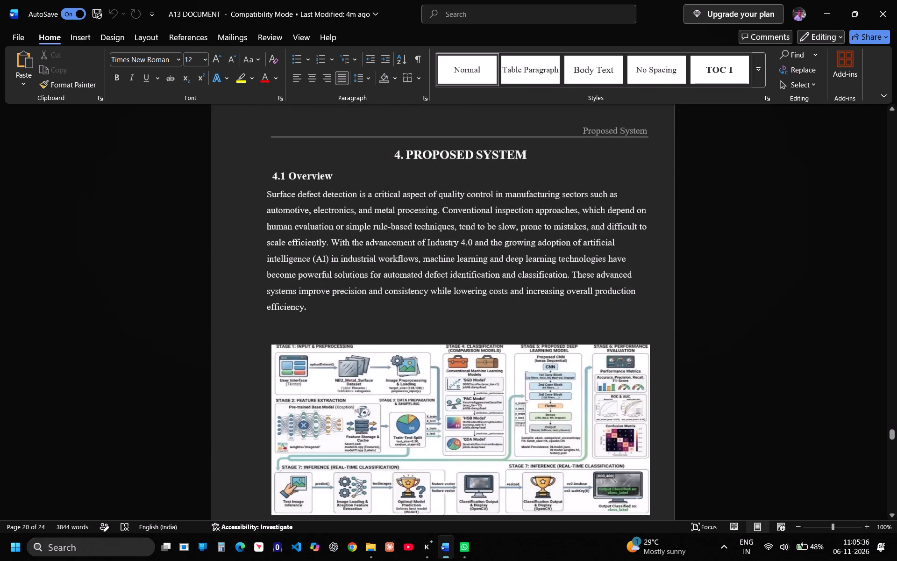
pyautogui.scroll(-12, 513, 336)
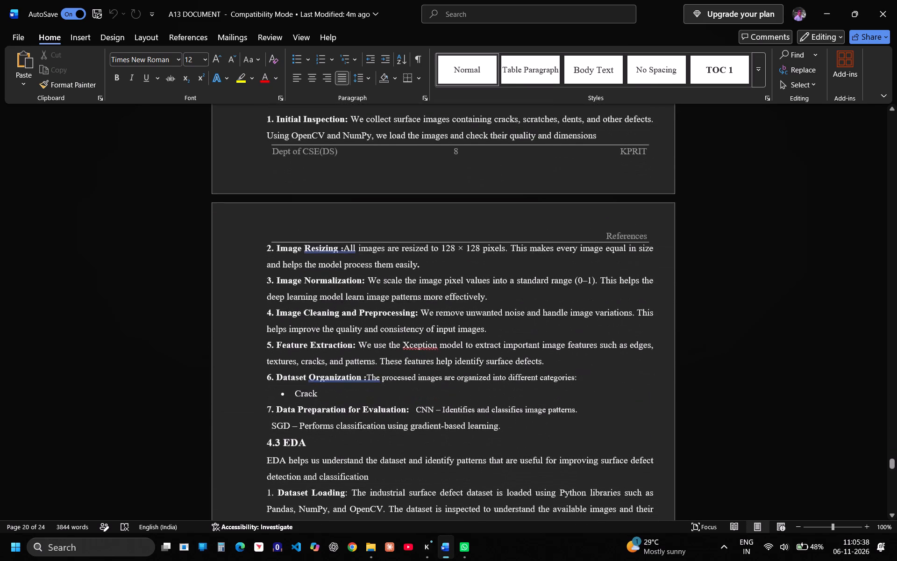
pyautogui.scroll(-13, 513, 336)
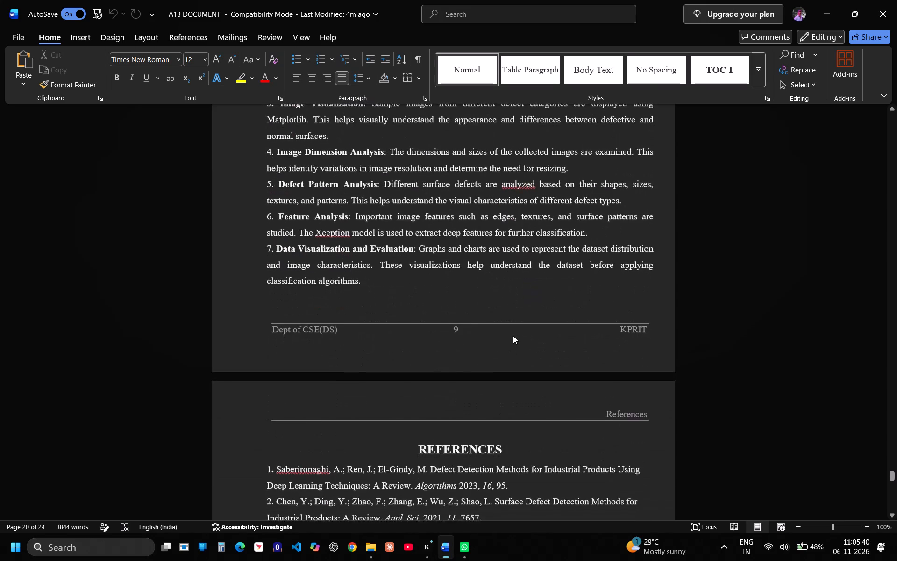
pyautogui.scroll(-6, 513, 336)
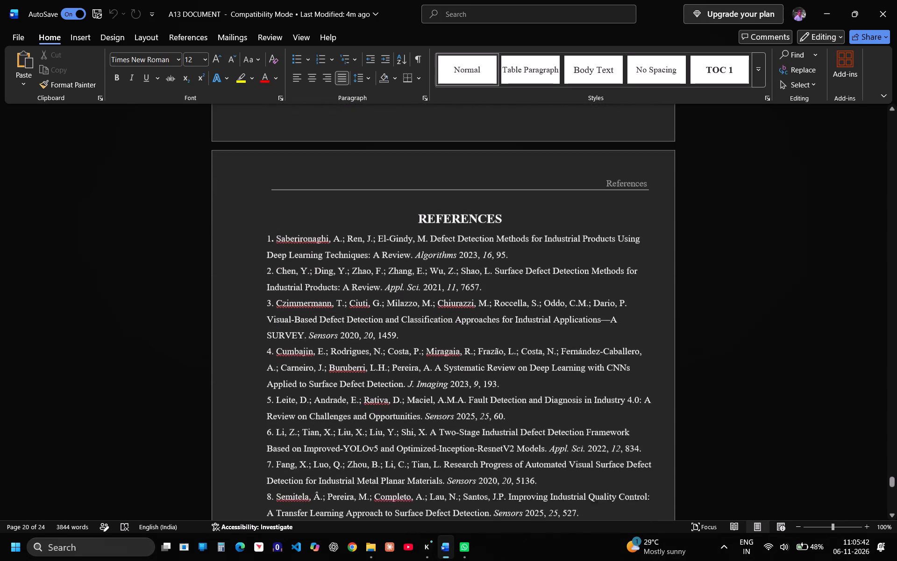
# Examine the References list and the pages following it at the end of the report.
pyautogui.scroll(-5, 513, 336)
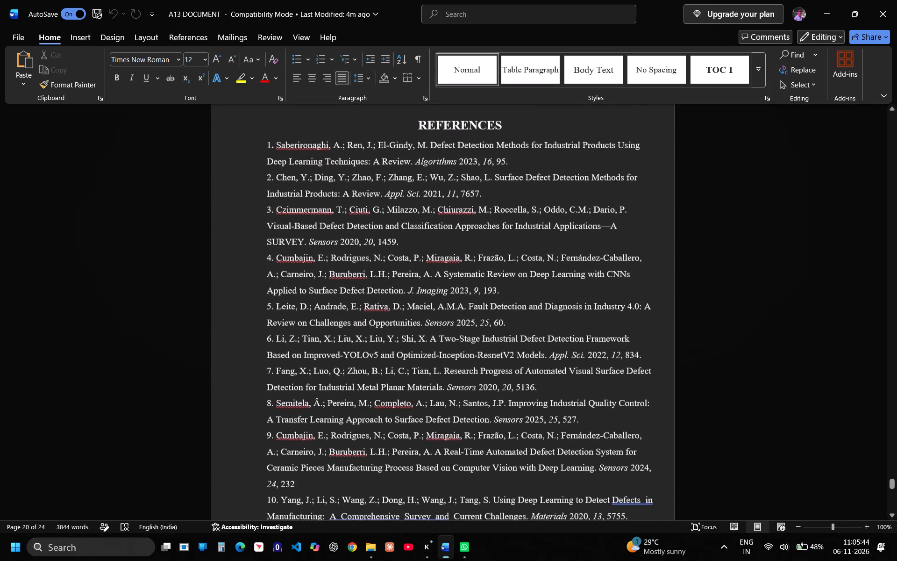
pyautogui.scroll(-10, 513, 336)
pyautogui.scroll(-2, 510, 247)
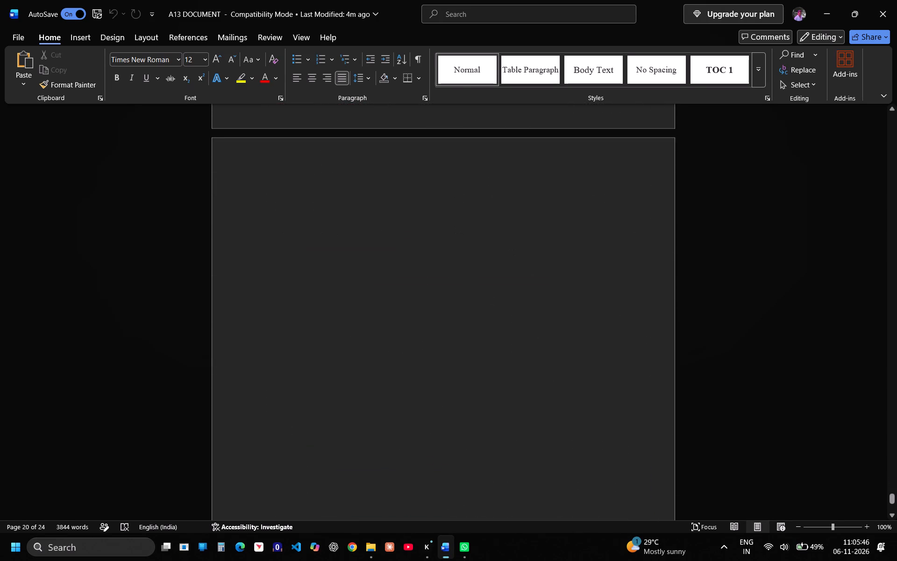
pyautogui.scroll(-6, 510, 247)
pyautogui.scroll(5, 510, 247)
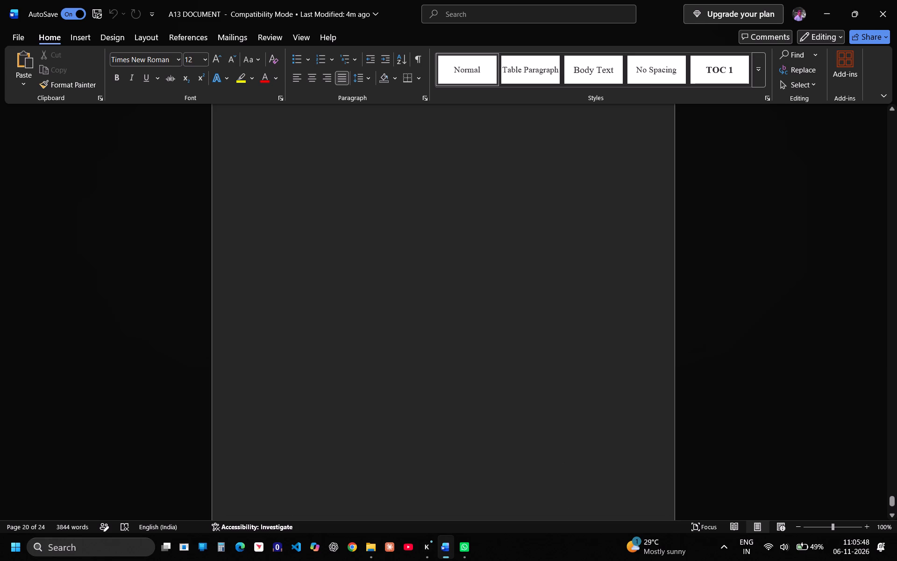
# Check the headers and footer page numbers backward from the final pages to the start of the Proposed System chapter.
pyautogui.scroll(14, 510, 247)
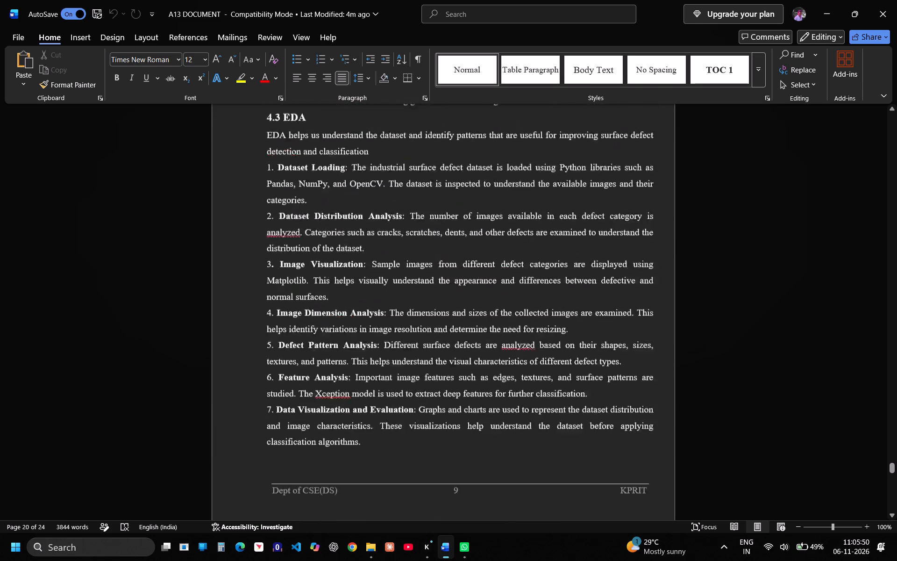
pyautogui.scroll(8, 510, 247)
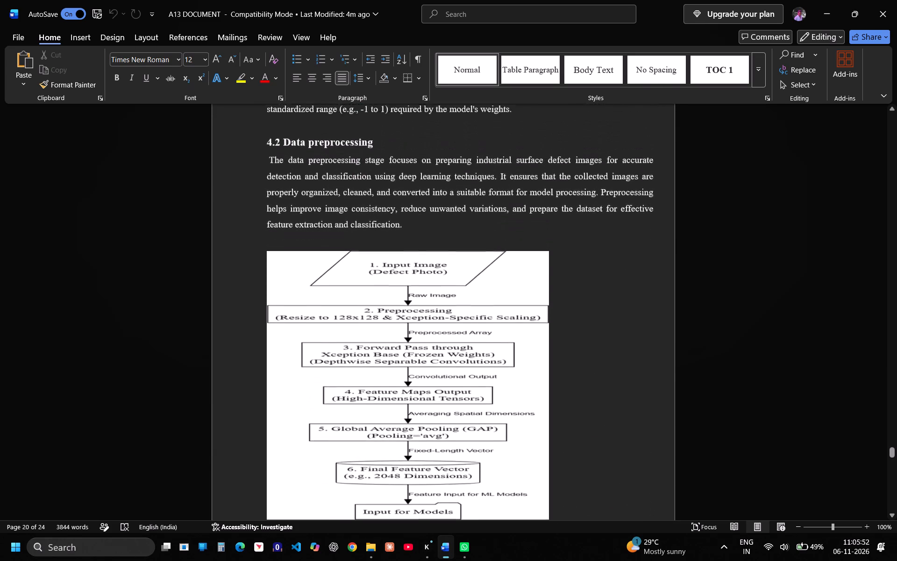
pyautogui.scroll(12, 510, 247)
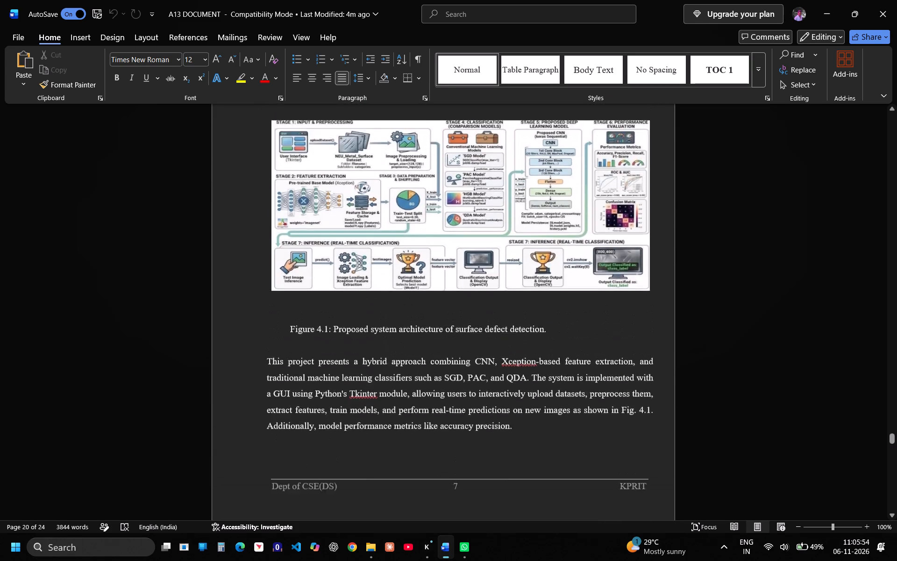
pyautogui.scroll(5, 510, 247)
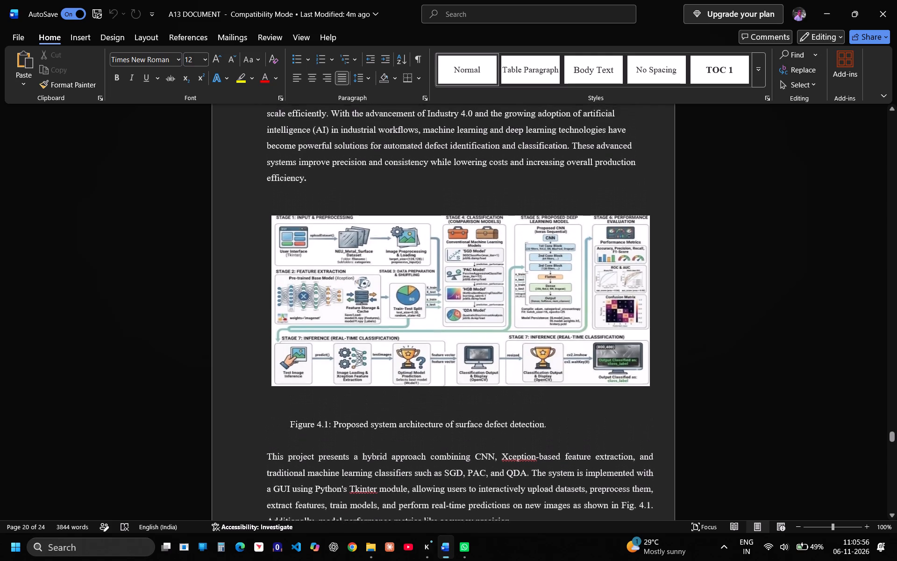
pyautogui.scroll(2, 510, 247)
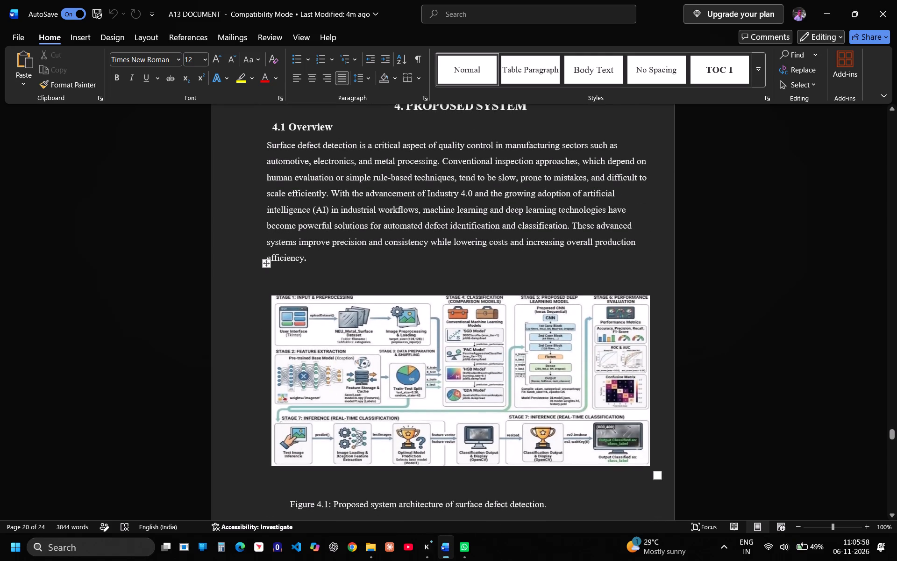
pyautogui.scroll(1, 510, 247)
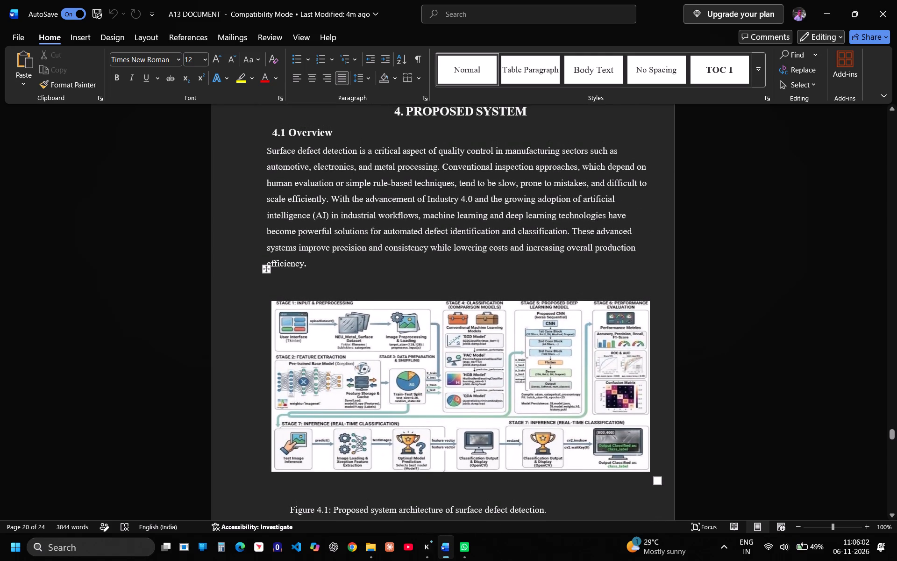
# Examine the first Proposed System page, including Figure 4.1, its surrounding text and the chapter header.
pyautogui.scroll(-3, 510, 247)
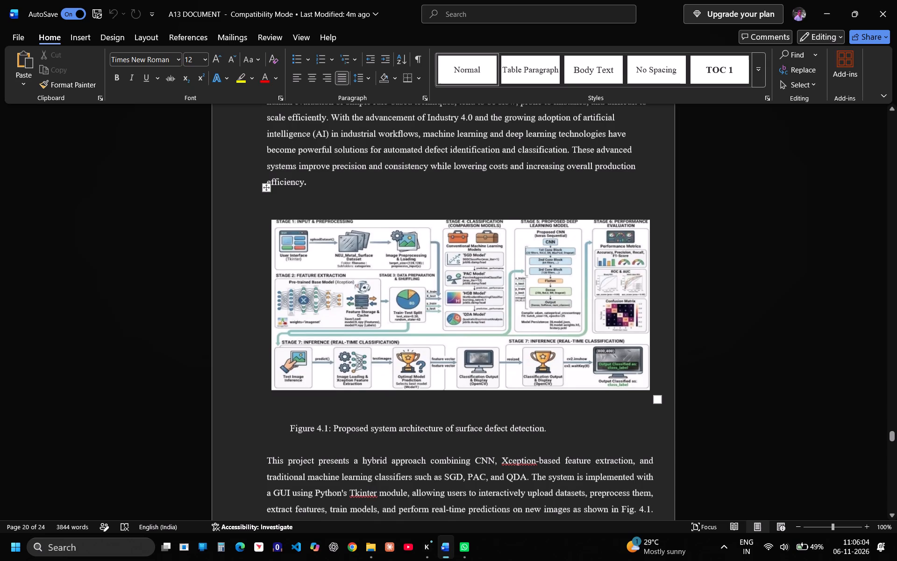
pyautogui.scroll(-4, 510, 247)
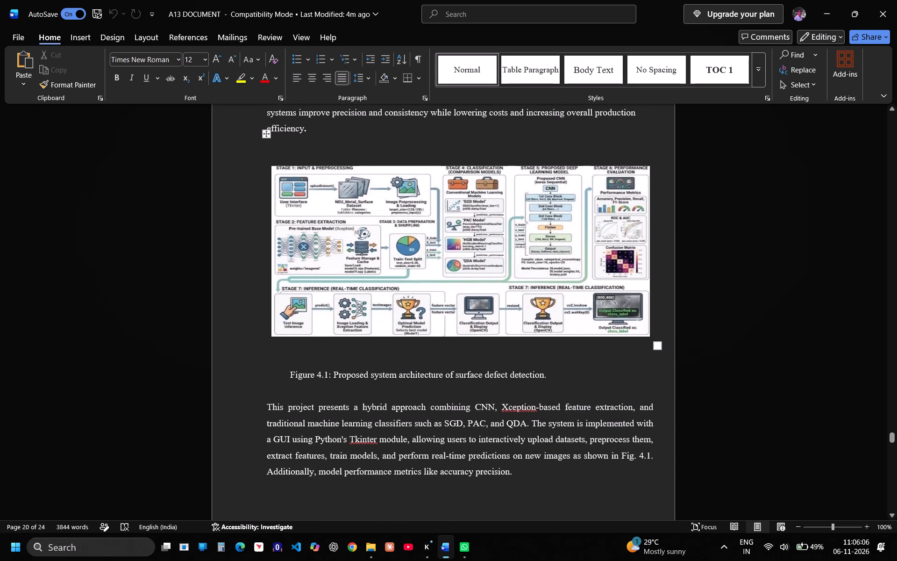
pyautogui.scroll(1, 498, 186)
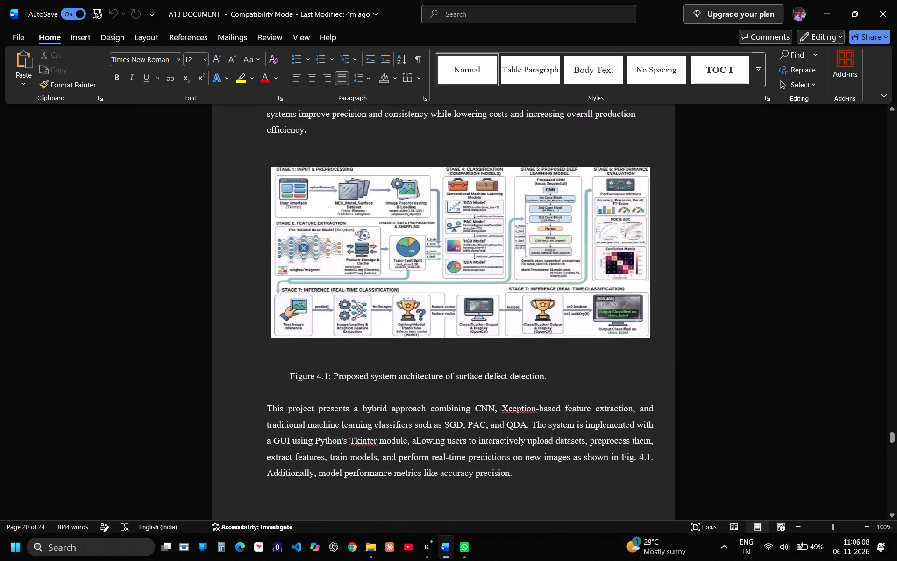
pyautogui.scroll(4, 498, 186)
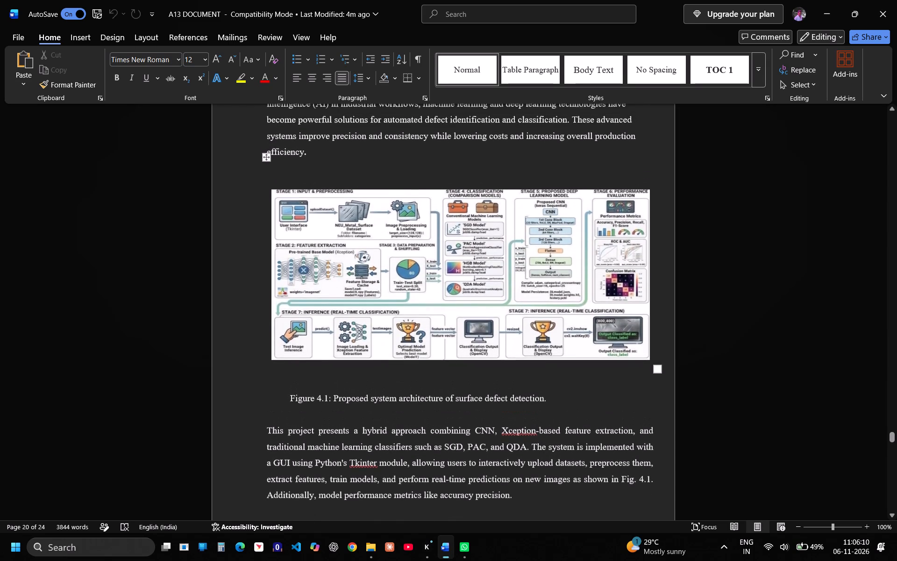
pyautogui.scroll(5, 498, 186)
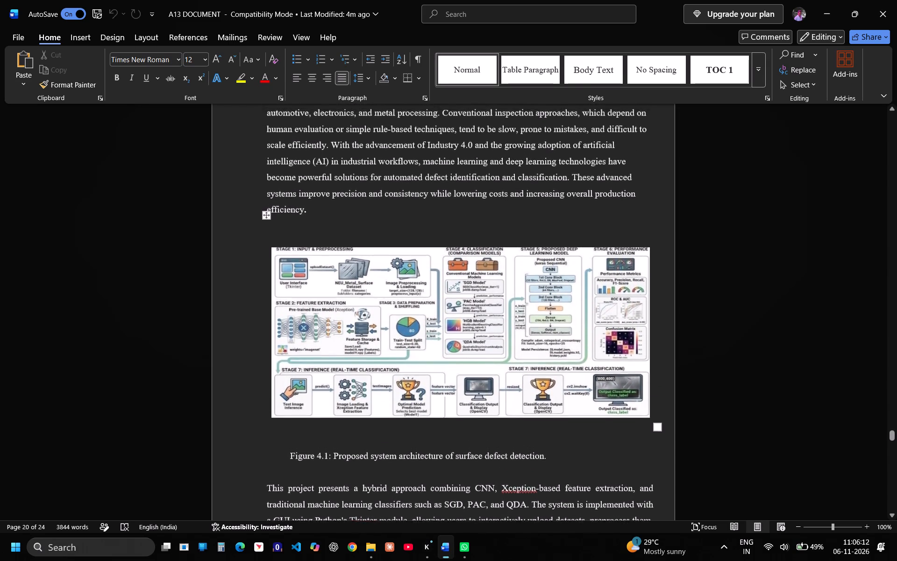
pyautogui.scroll(3, 498, 186)
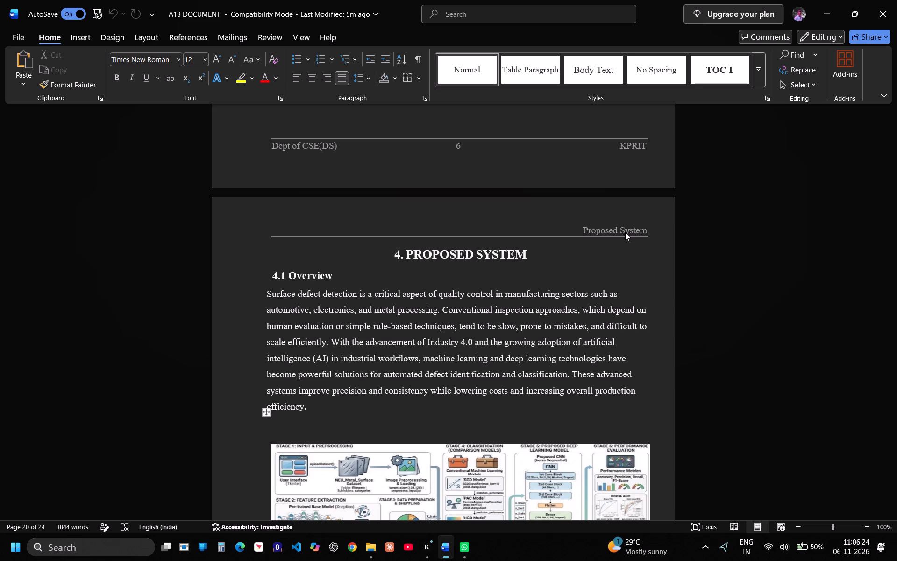
# Compare the page headers forward from the Proposed System chapter's first page through Data preprocessing to the References.
pyautogui.scroll(-12, 625, 232)
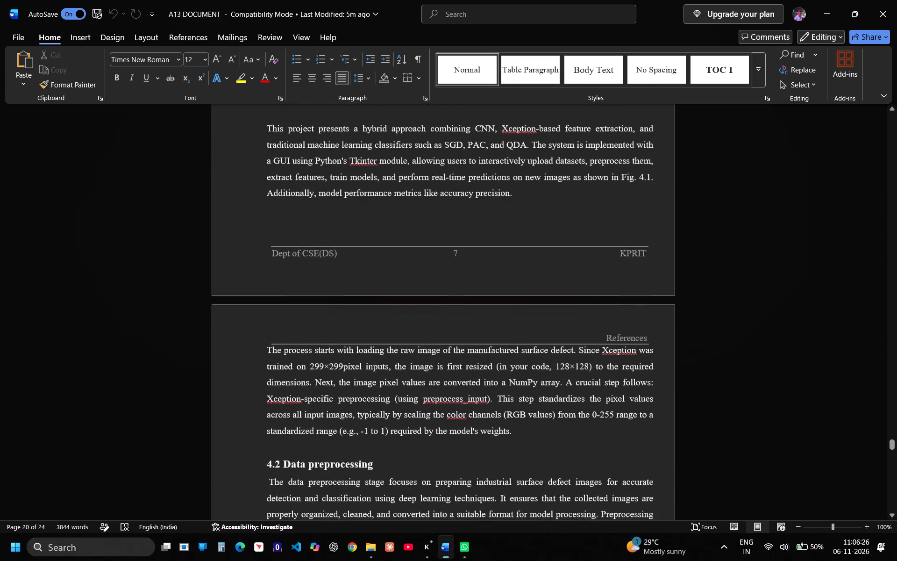
pyautogui.scroll(-12, 625, 232)
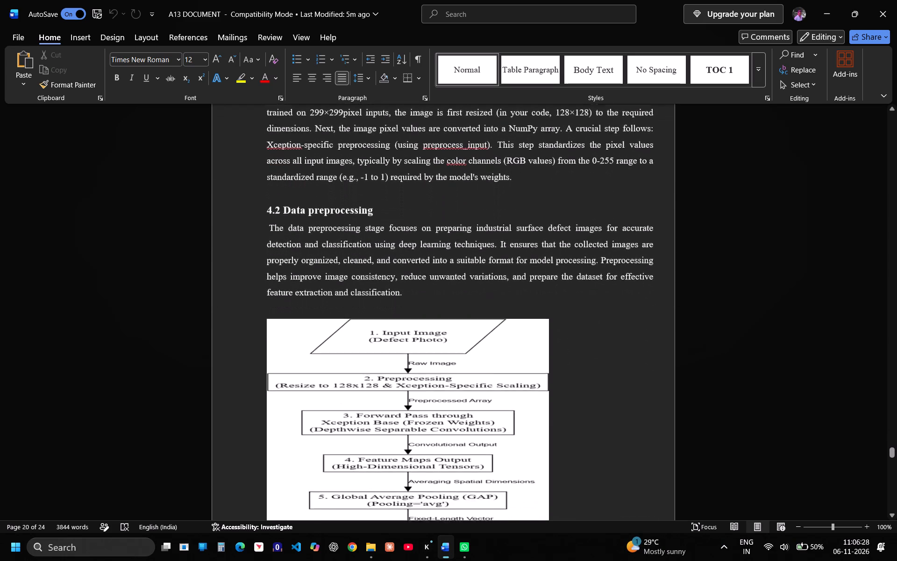
pyautogui.scroll(-14, 625, 232)
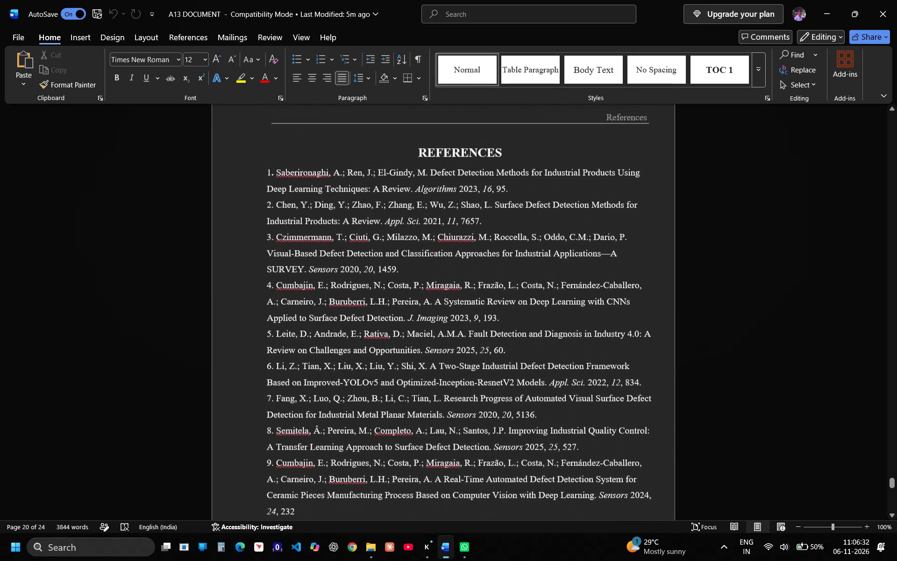
pyautogui.scroll(3, 625, 232)
pyautogui.scroll(-6, 625, 232)
pyautogui.scroll(1, 625, 232)
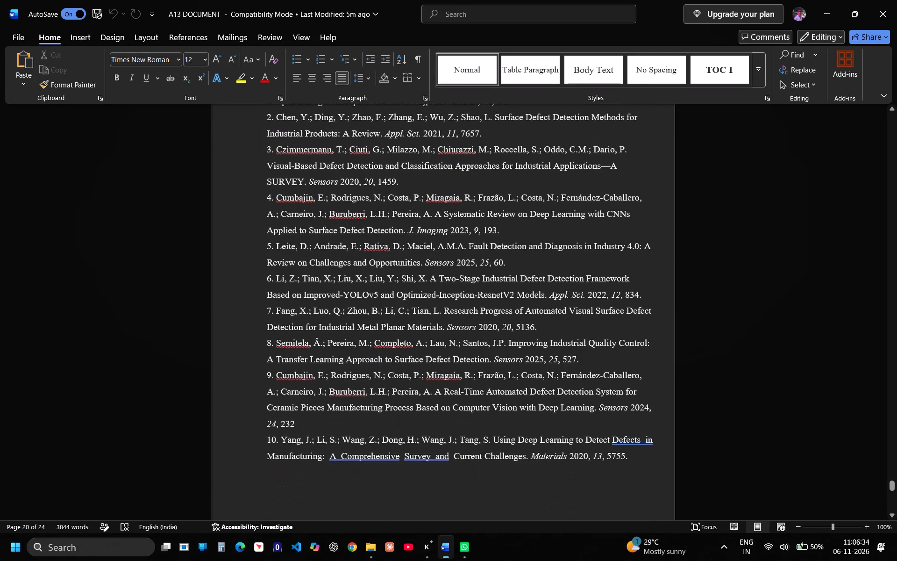
# Recheck the page headers backward from the References to the first page of the Proposed System chapter.
pyautogui.scroll(12, 625, 232)
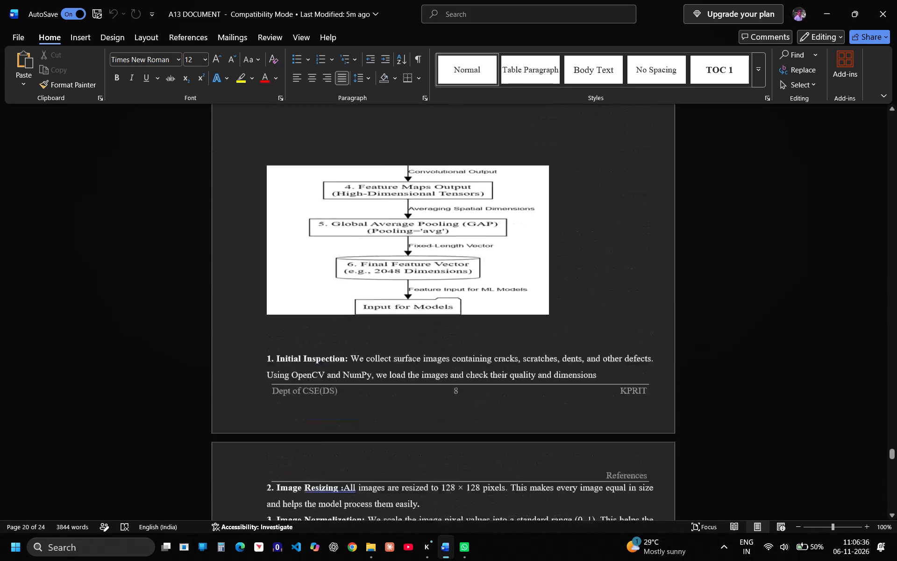
pyautogui.scroll(7, 625, 232)
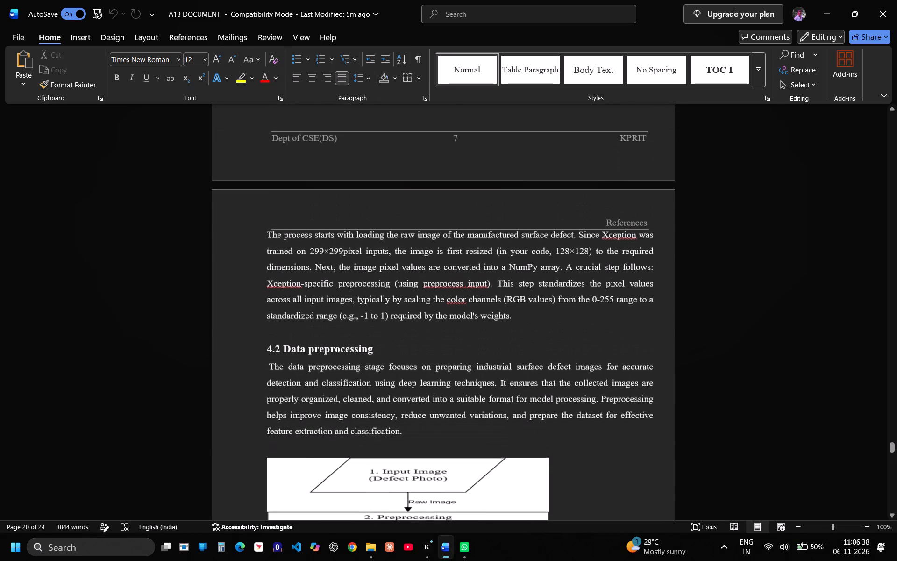
pyautogui.scroll(14, 625, 232)
pyautogui.scroll(7, 625, 232)
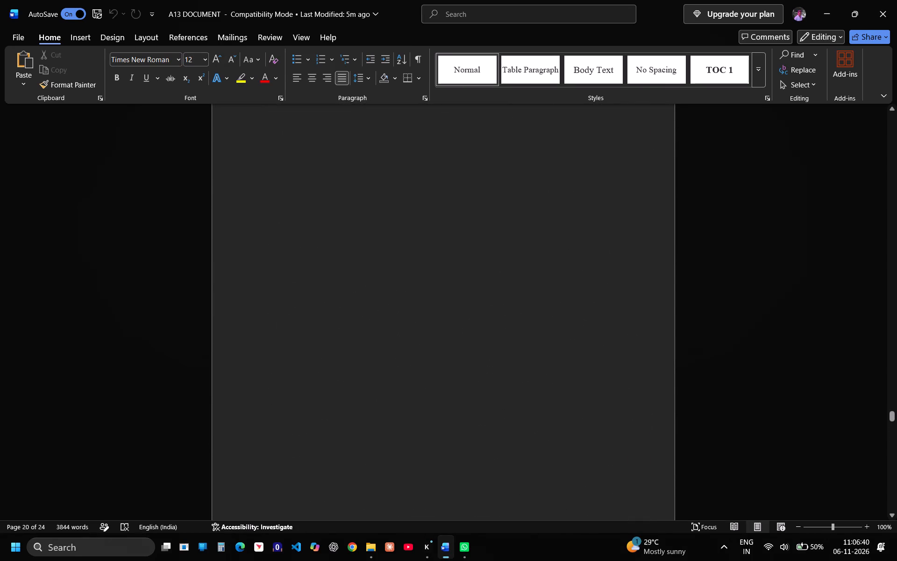
pyautogui.scroll(1, 625, 232)
pyautogui.scroll(-10, 625, 232)
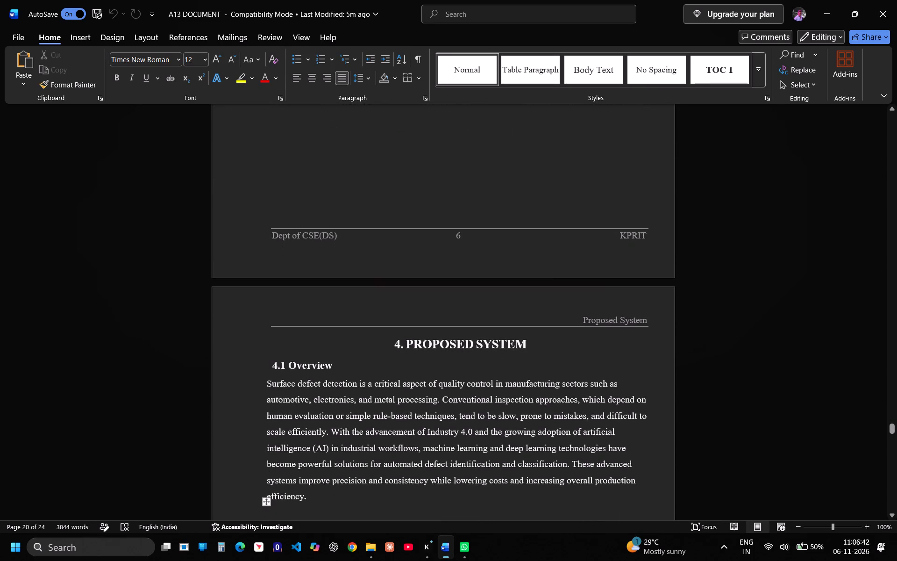
# Replace the "References" header on the page containing 4.2 Data preprocessing with "Proposed Syst".
pyautogui.click(605, 322)
pyautogui.scroll(-5, 619, 362)
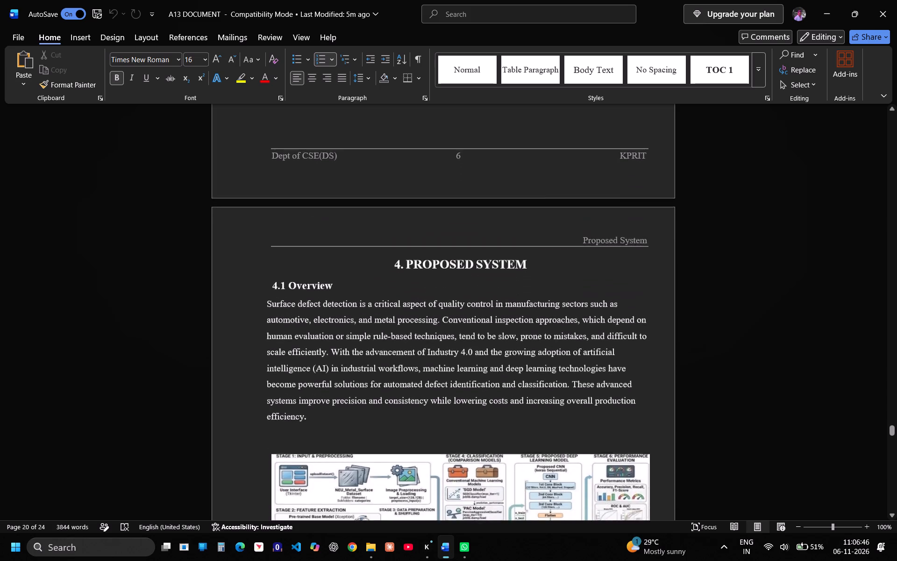
pyautogui.scroll(-3, 619, 362)
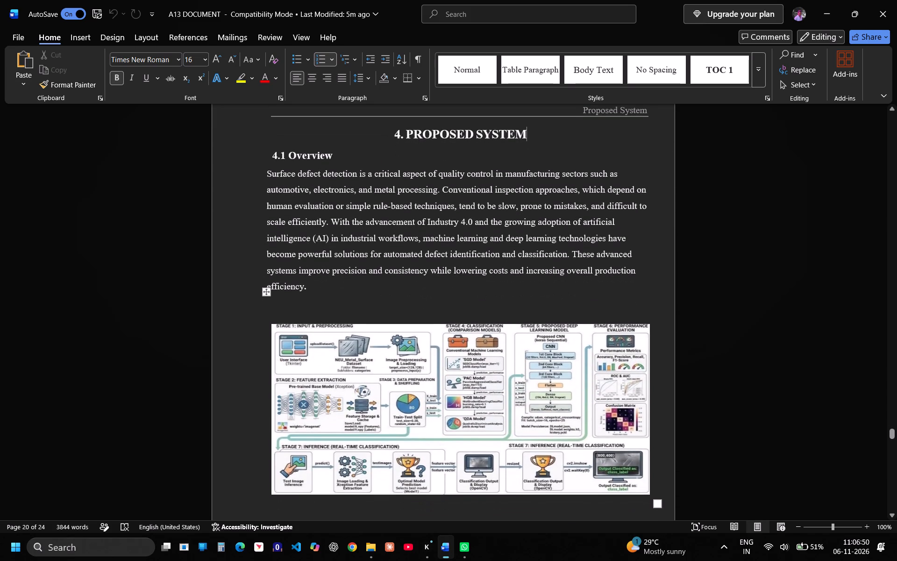
pyautogui.scroll(-2, 619, 362)
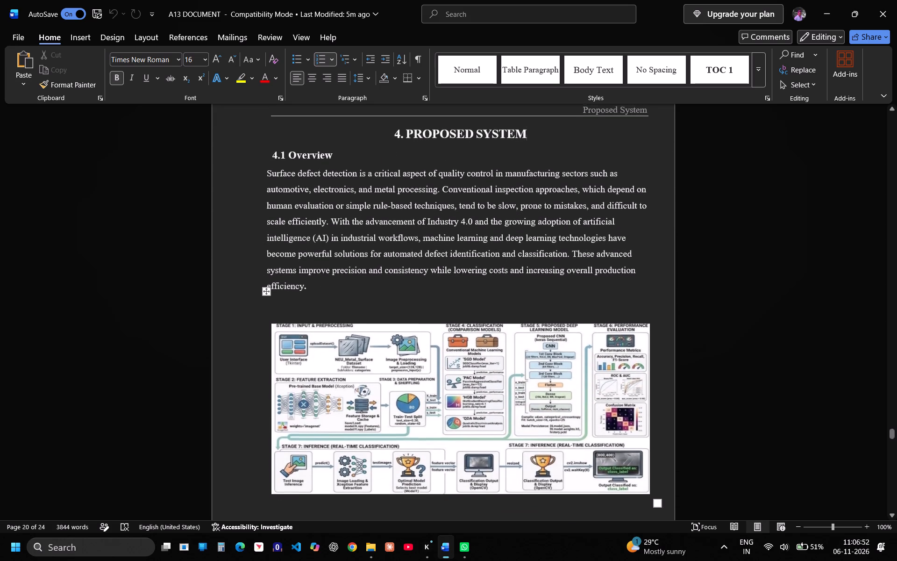
pyautogui.scroll(-9, 619, 362)
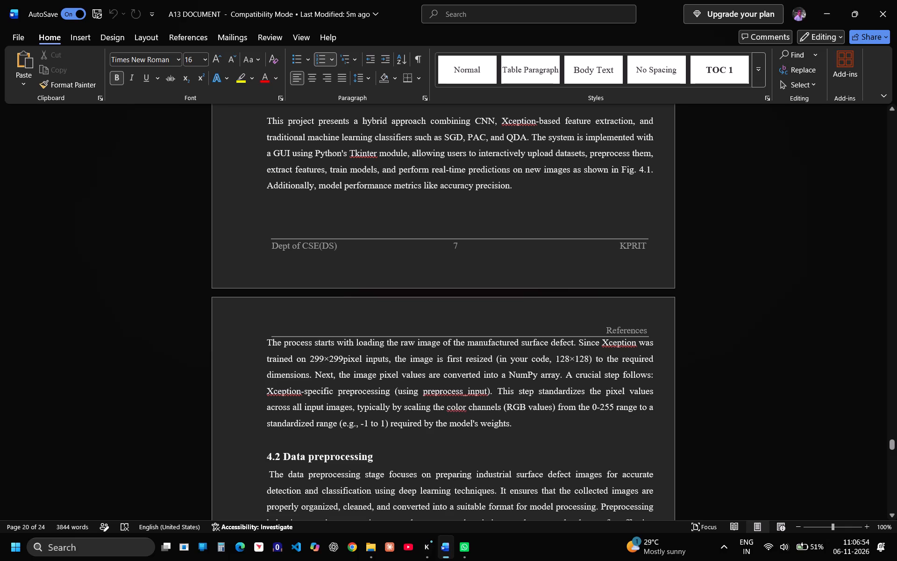
pyautogui.doubleClick(638, 331)
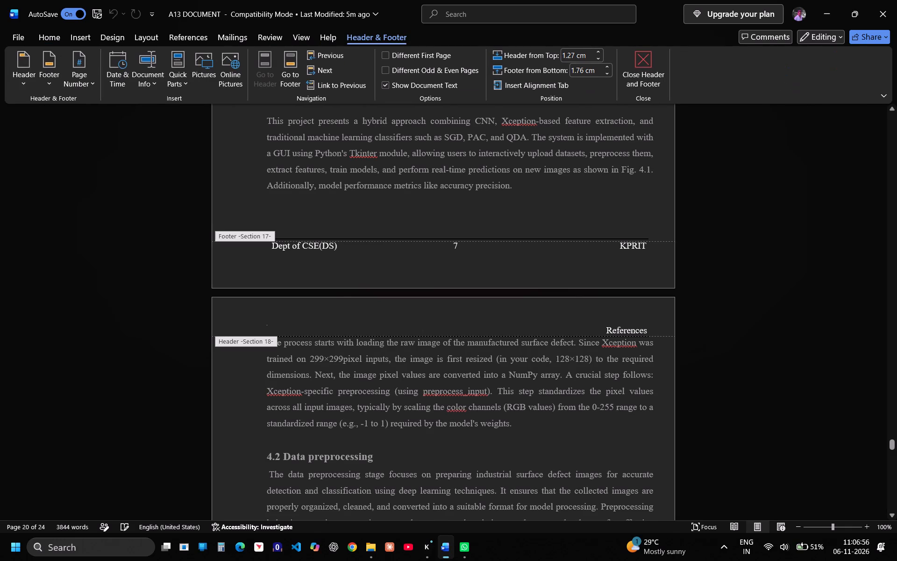
pyautogui.click(621, 317)
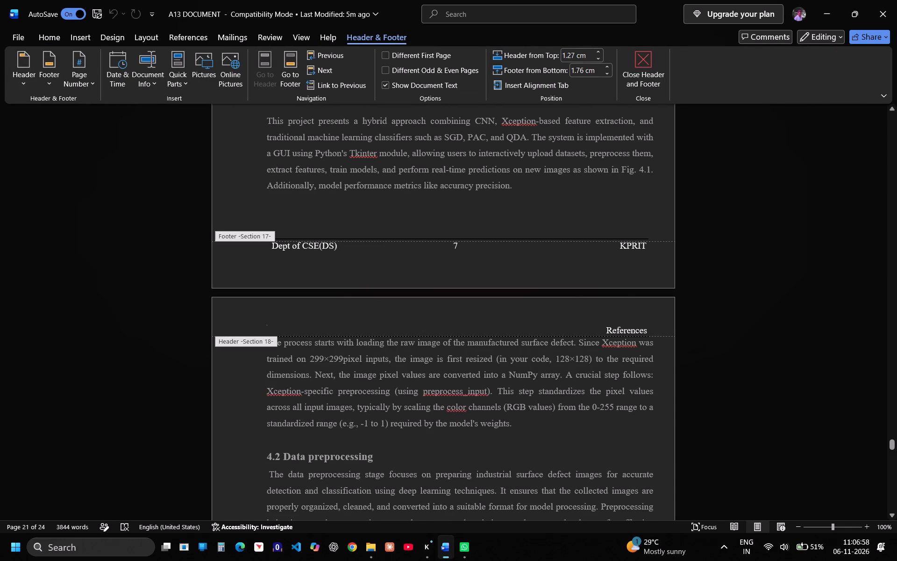
pyautogui.click(644, 326)
pyautogui.press('Right')
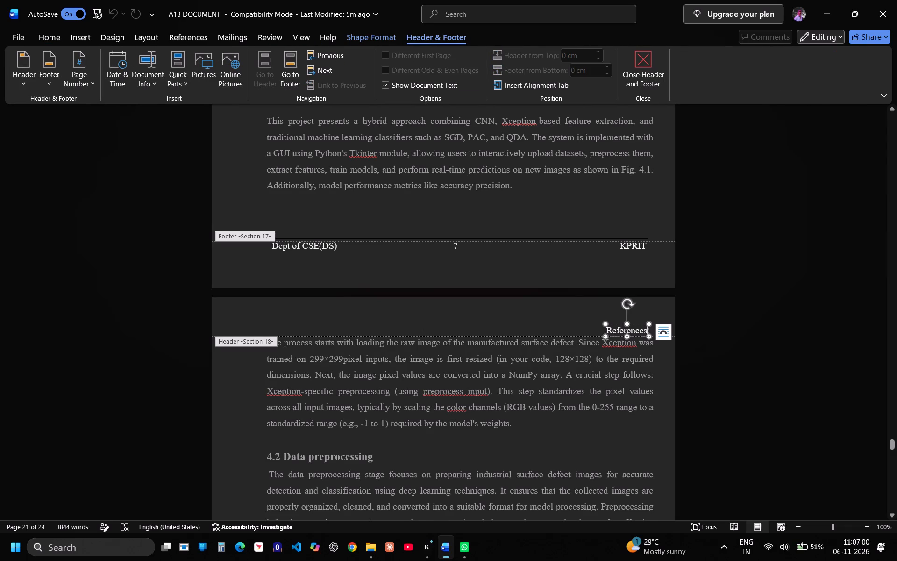
pyautogui.press('BackSpace')
pyautogui.press('BackSpace')
pyautogui.press('BackSpace')
pyautogui.press('BackSpace')
pyautogui.press('BackSpace')
pyautogui.press('BackSpace')
pyautogui.press('BackSpace')
pyautogui.press('BackSpace')
pyautogui.press('BackSpace')
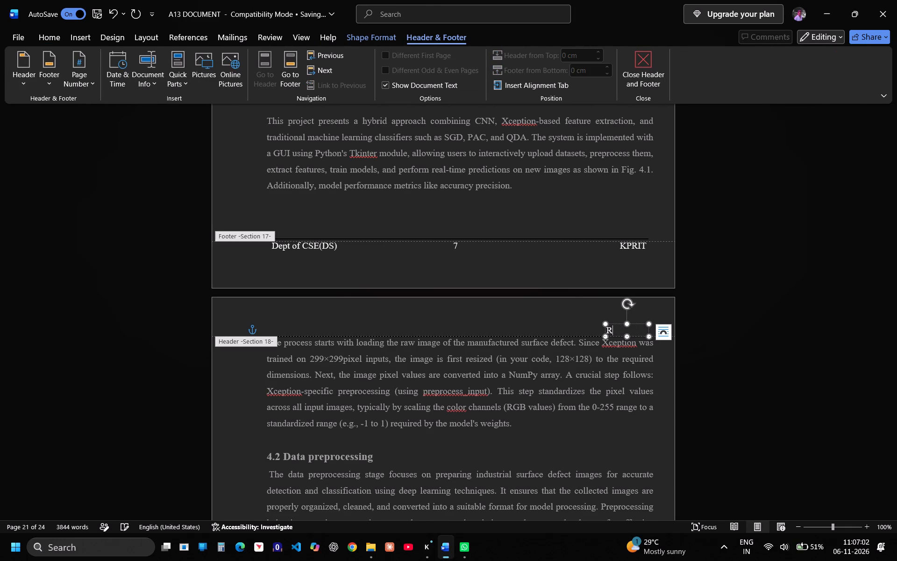
pyautogui.press('BackSpace')
pyautogui.hotkey('shift', 'p')
pyautogui.write('ropo')
pyautogui.write('sed')
pyautogui.press('space')
pyautogui.write('Syst')
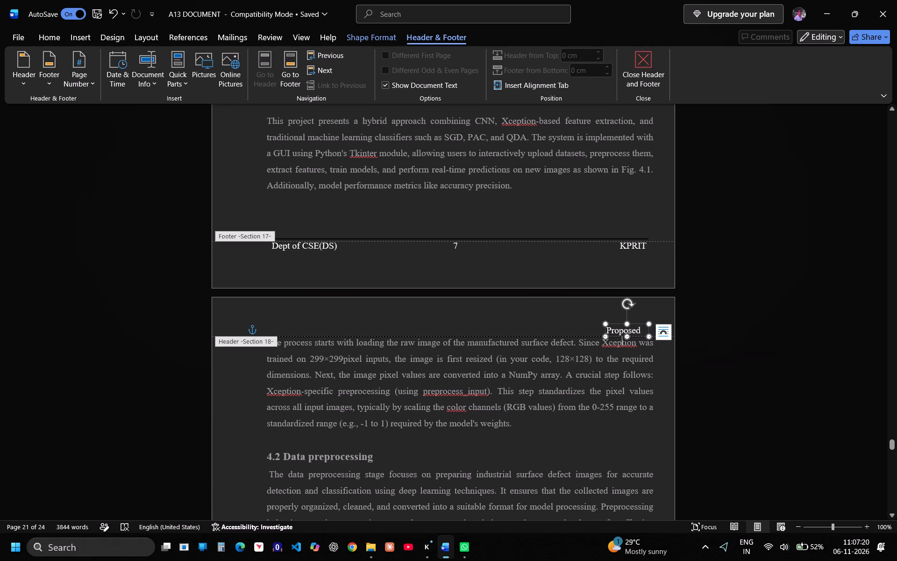
# Enlarge the header's text box on the Data preprocessing page and complete its text as "Proposed Systtems".
pyautogui.moveTo(604, 322); pyautogui.dragTo(570, 318)
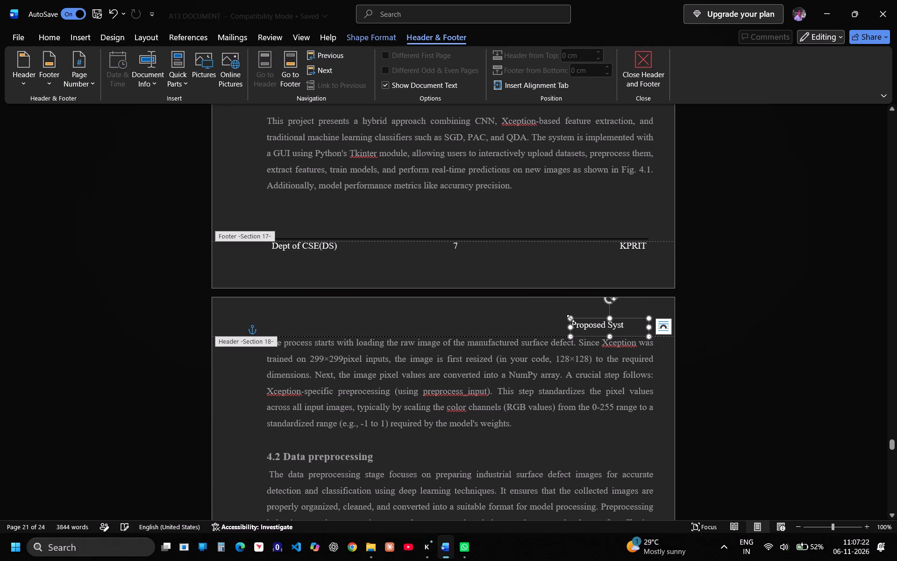
pyautogui.click(634, 327)
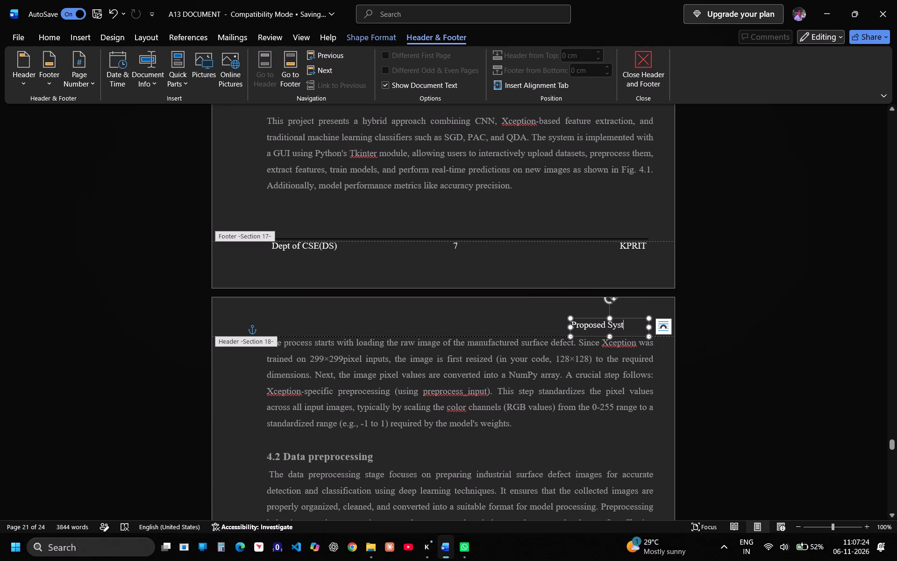
pyautogui.write('tems')
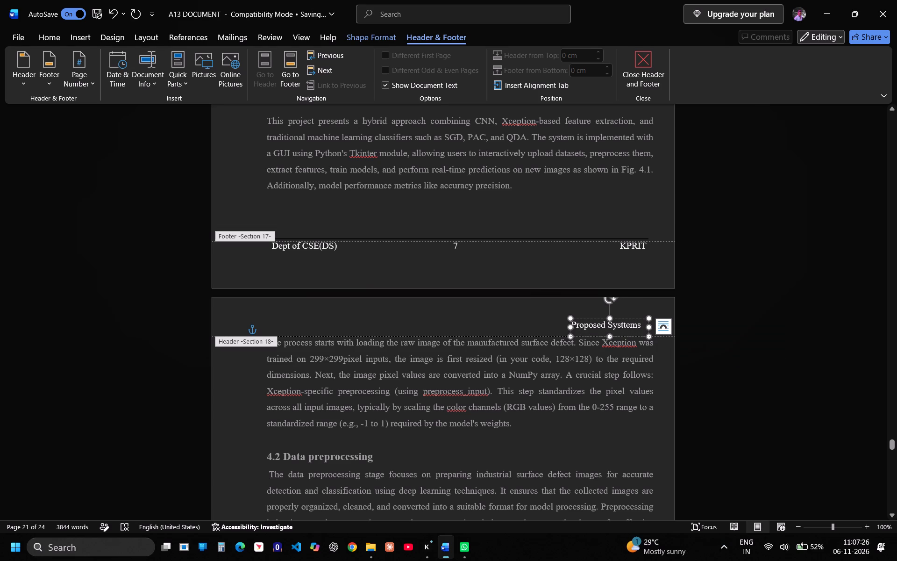
pyautogui.click(816, 315)
# Compare the edited header on the Data preprocessing page with the preceding Figure 4.1 page.
pyautogui.scroll(3, 625, 261)
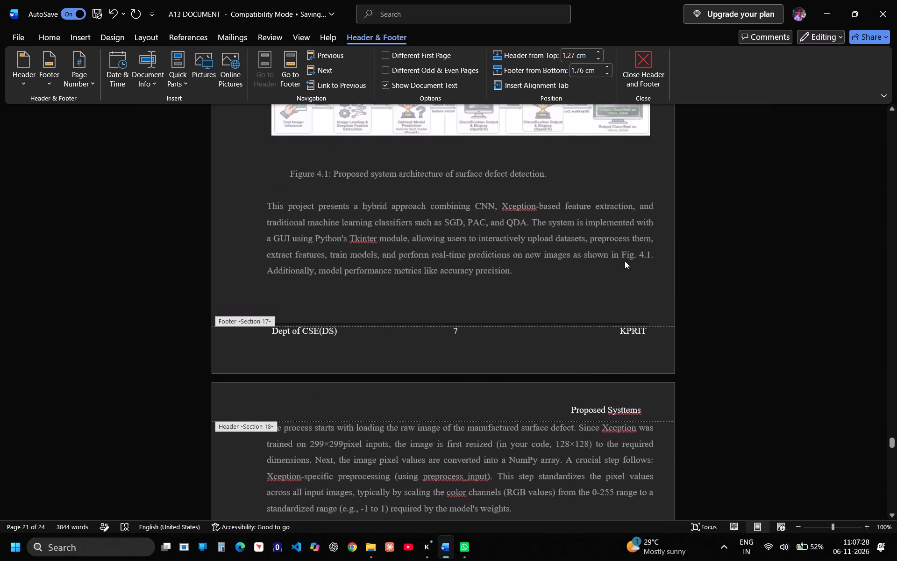
pyautogui.scroll(7, 625, 261)
pyautogui.scroll(-3, 625, 261)
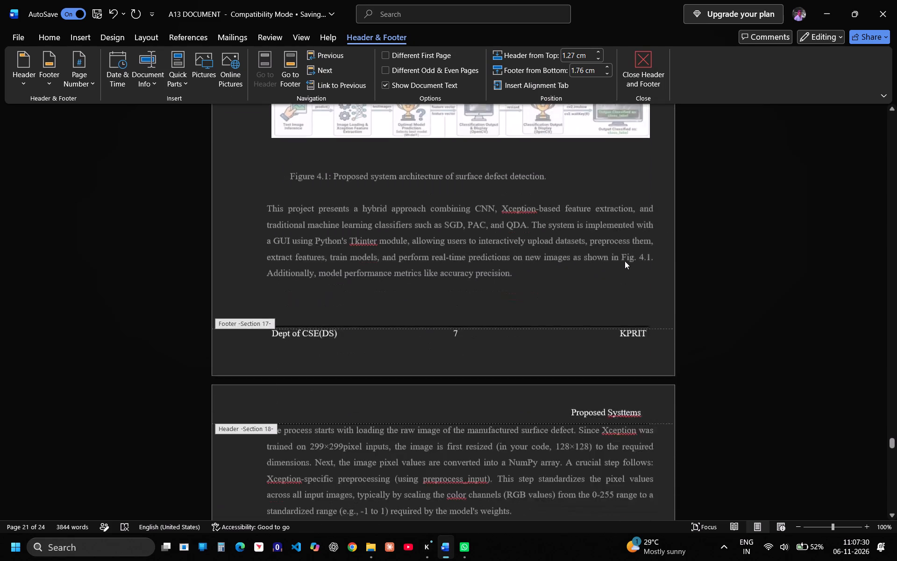
pyautogui.scroll(-1, 625, 261)
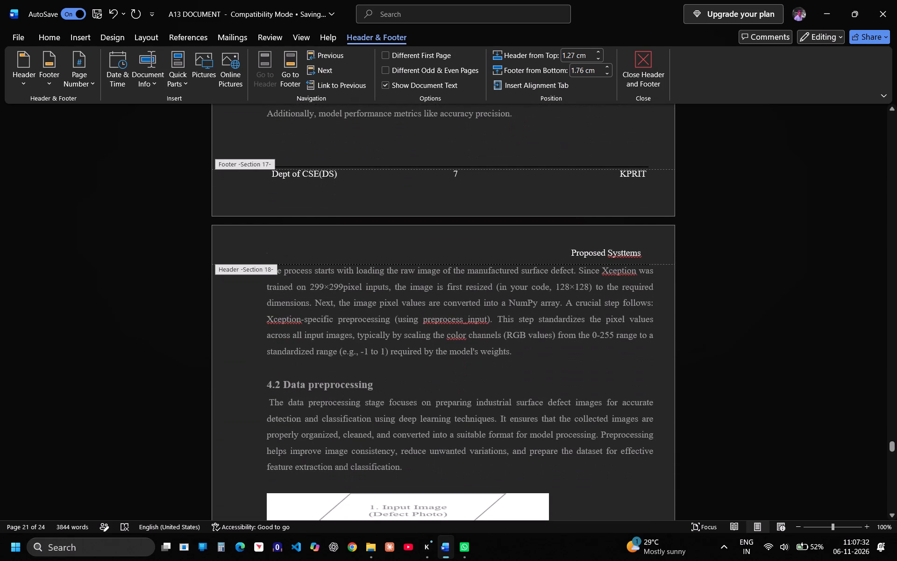
pyautogui.click(619, 256)
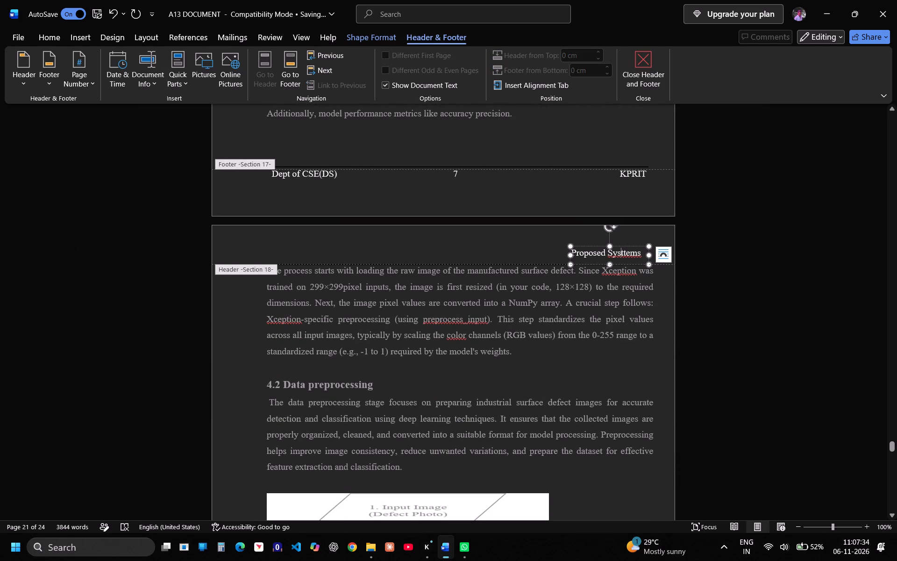
pyautogui.click(732, 252)
# Check the headers and footers from the Data preprocessing page through the document's last page and back to Figure 4.1.
pyautogui.scroll(-9, 732, 252)
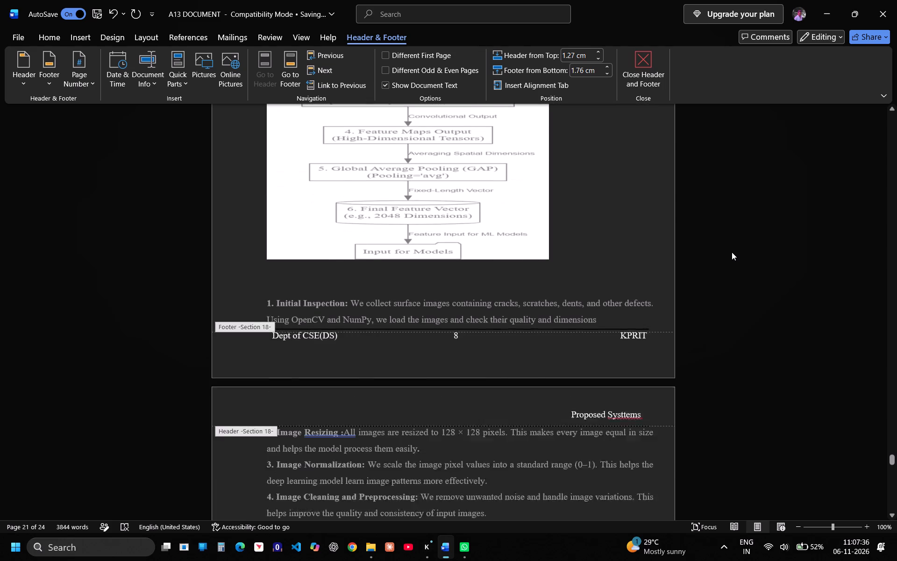
pyautogui.scroll(-1, 732, 252)
pyautogui.click(611, 305)
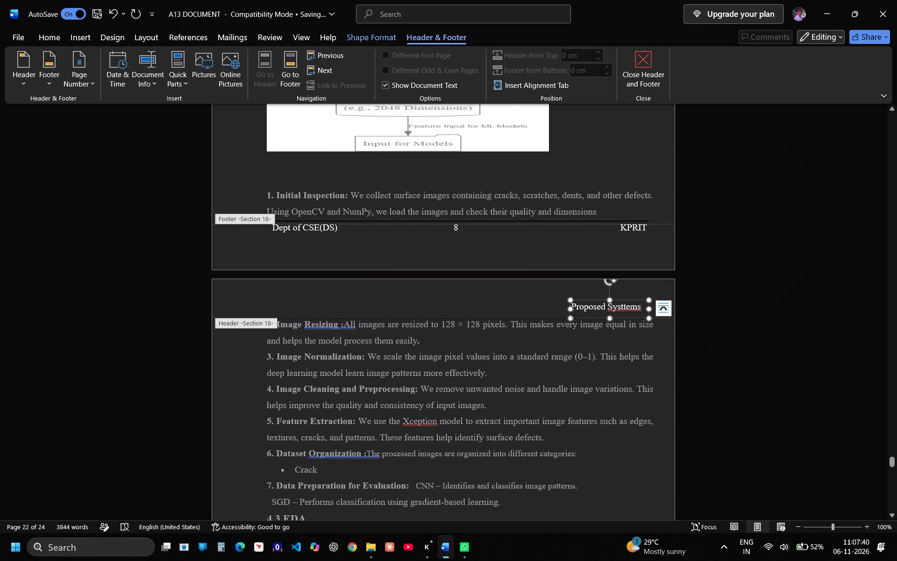
pyautogui.click(737, 289)
pyautogui.scroll(-7, 737, 289)
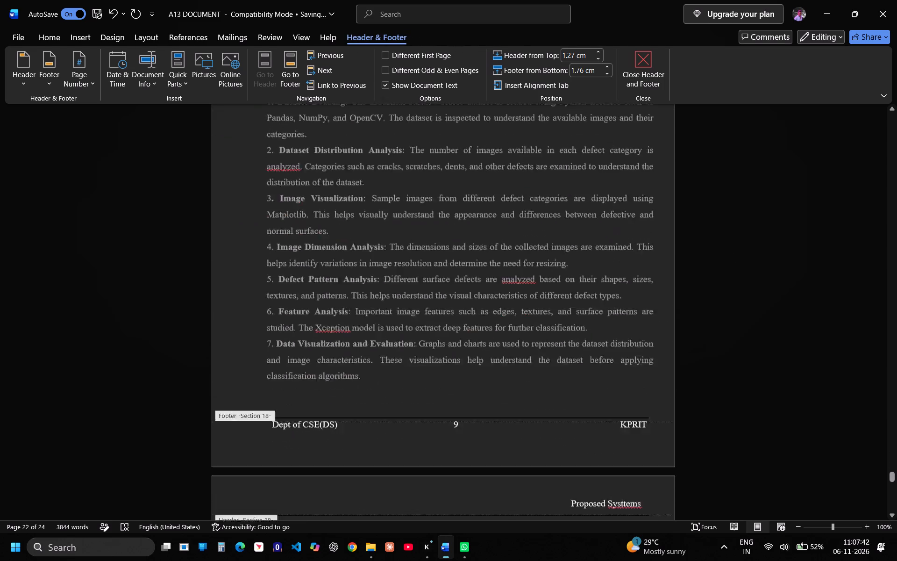
pyautogui.scroll(-7, 737, 289)
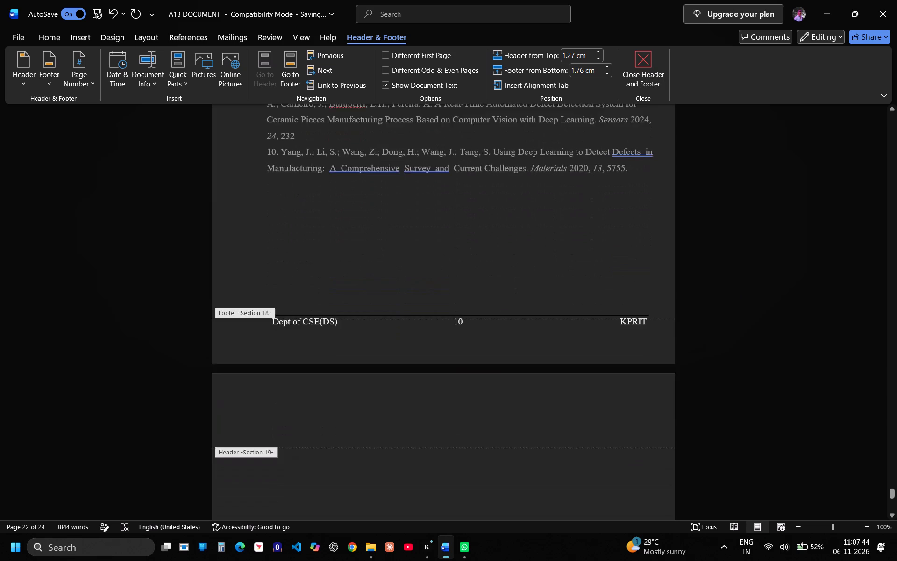
pyautogui.scroll(-5, 737, 289)
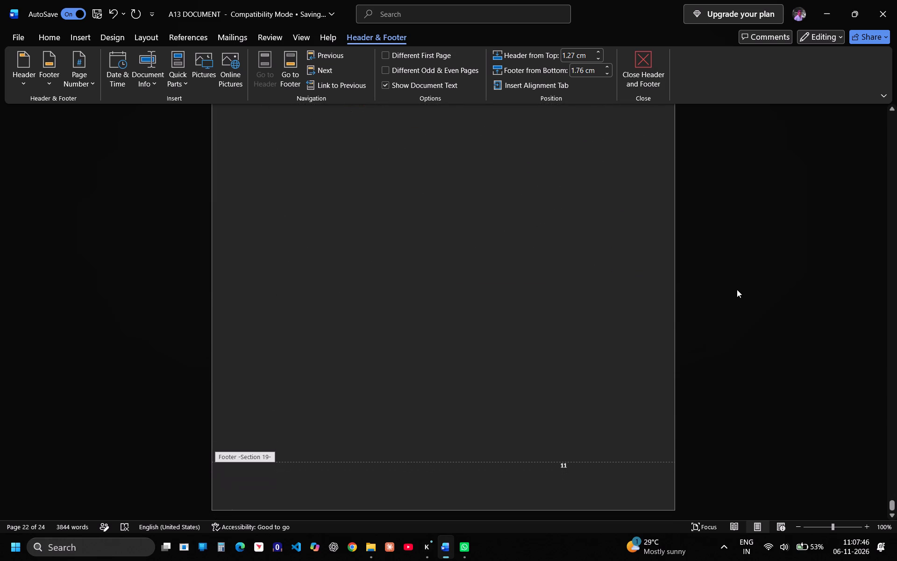
pyautogui.scroll(-2, 737, 289)
pyautogui.scroll(16, 600, 249)
pyautogui.scroll(8, 600, 249)
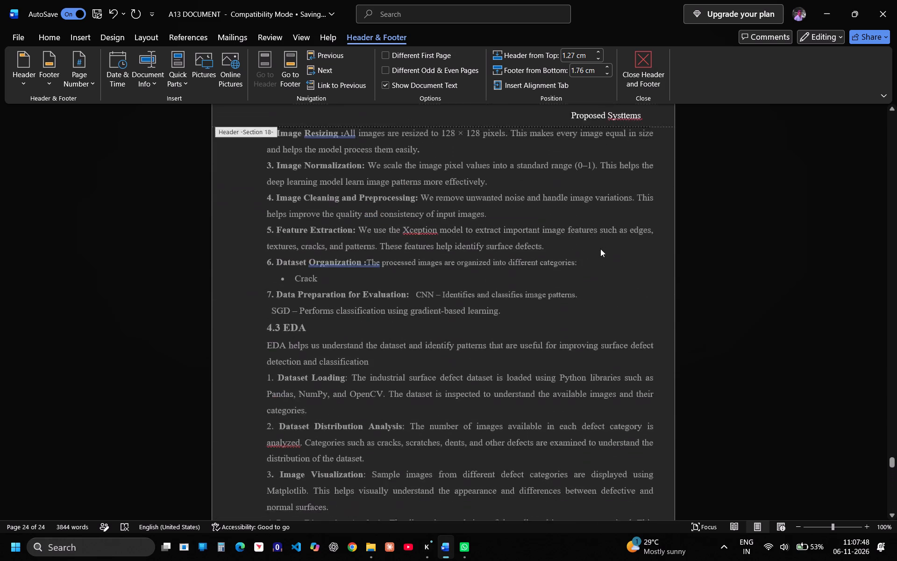
pyautogui.scroll(4, 600, 249)
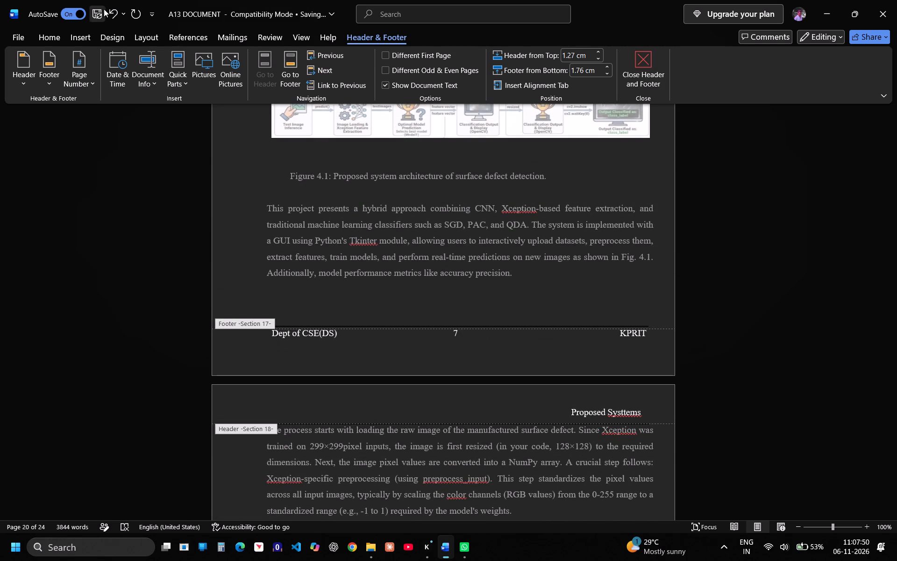
# Save the report document.
pyautogui.click(103, 9)
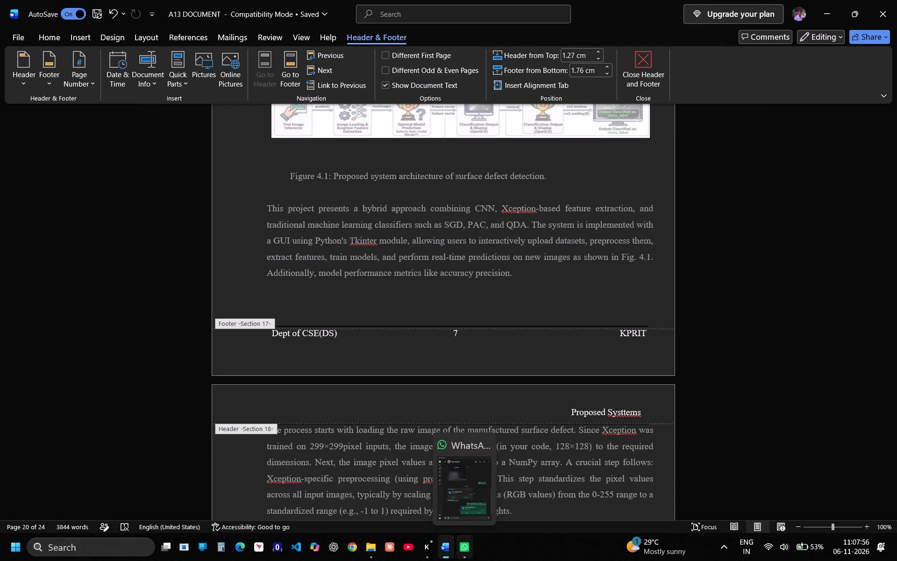
# Switch to the 4-1 folder in File Explorer.
pyautogui.click(367, 557)
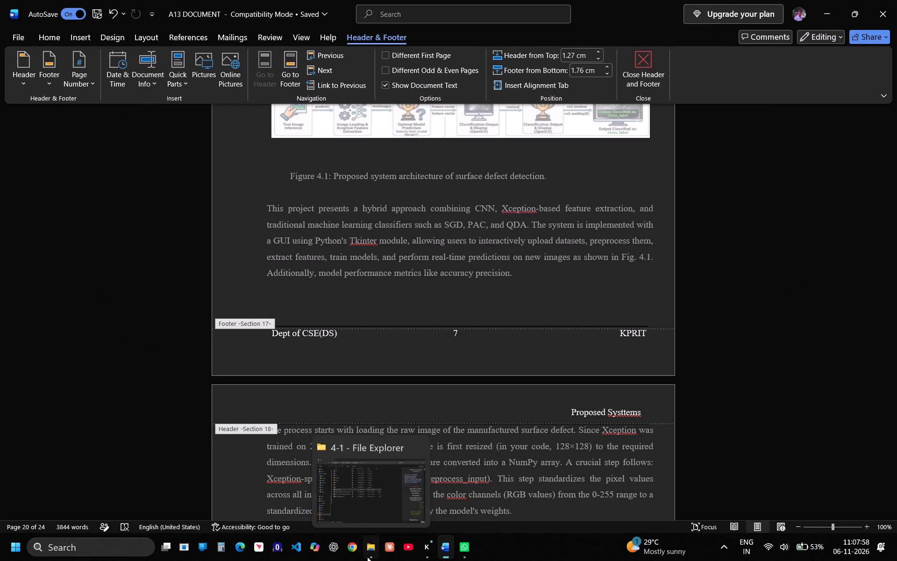
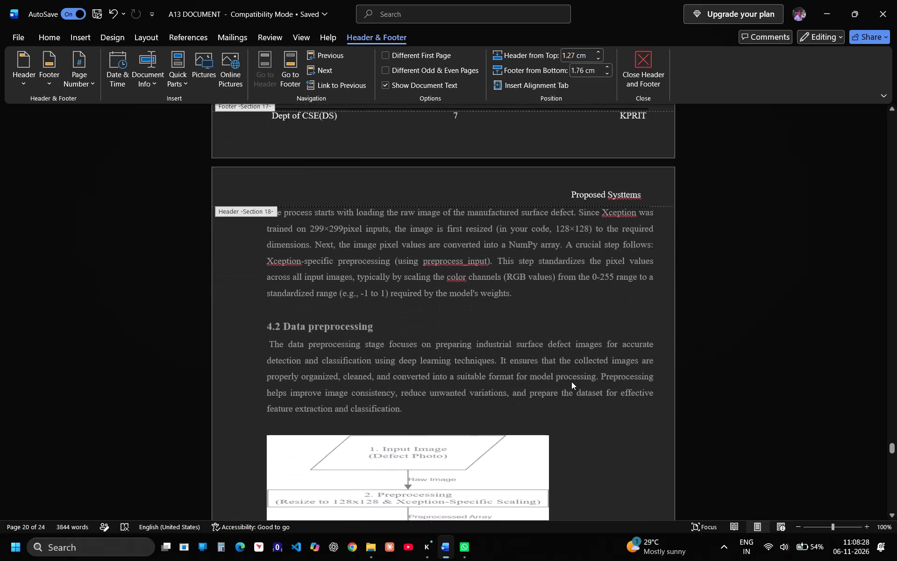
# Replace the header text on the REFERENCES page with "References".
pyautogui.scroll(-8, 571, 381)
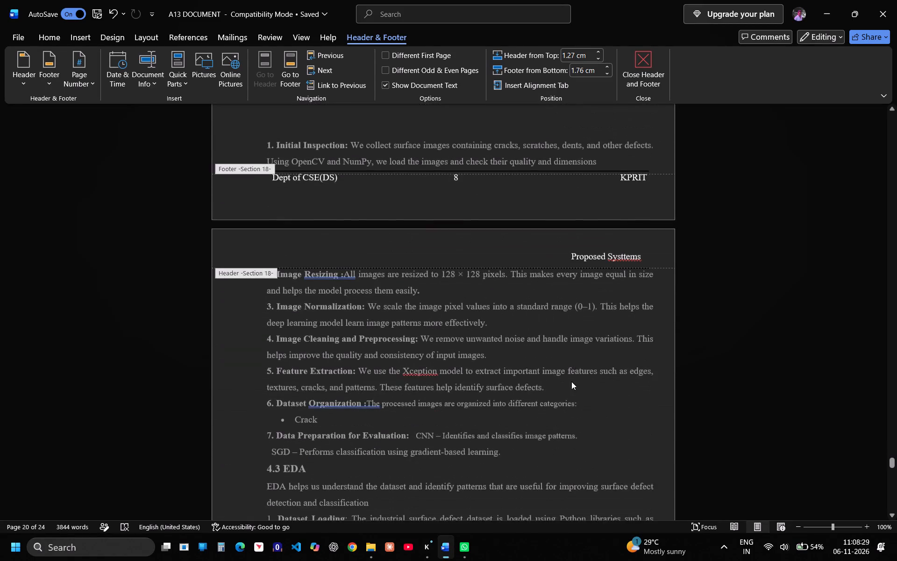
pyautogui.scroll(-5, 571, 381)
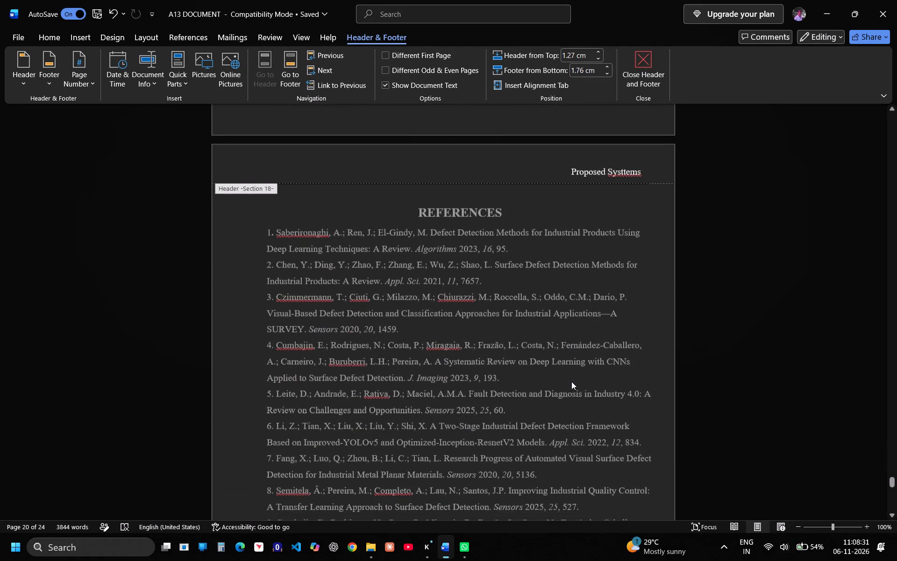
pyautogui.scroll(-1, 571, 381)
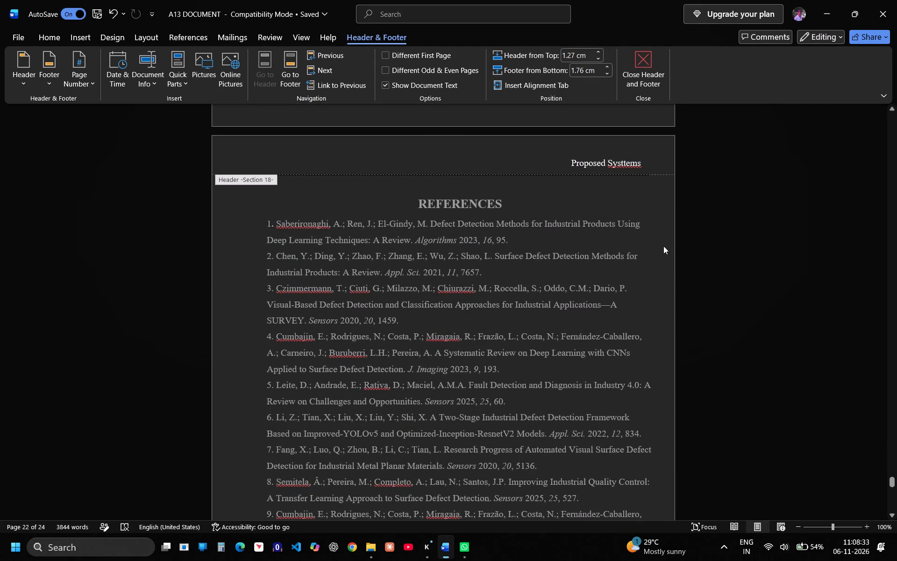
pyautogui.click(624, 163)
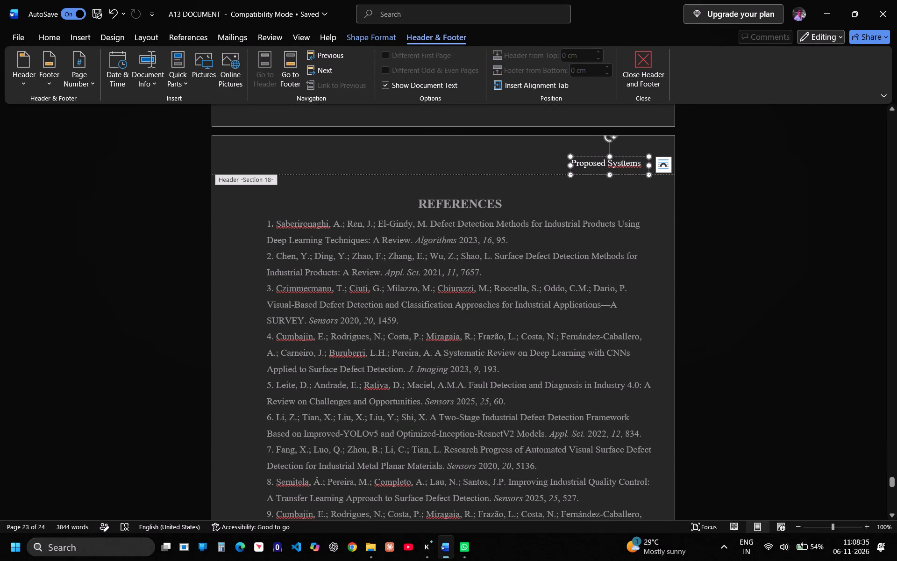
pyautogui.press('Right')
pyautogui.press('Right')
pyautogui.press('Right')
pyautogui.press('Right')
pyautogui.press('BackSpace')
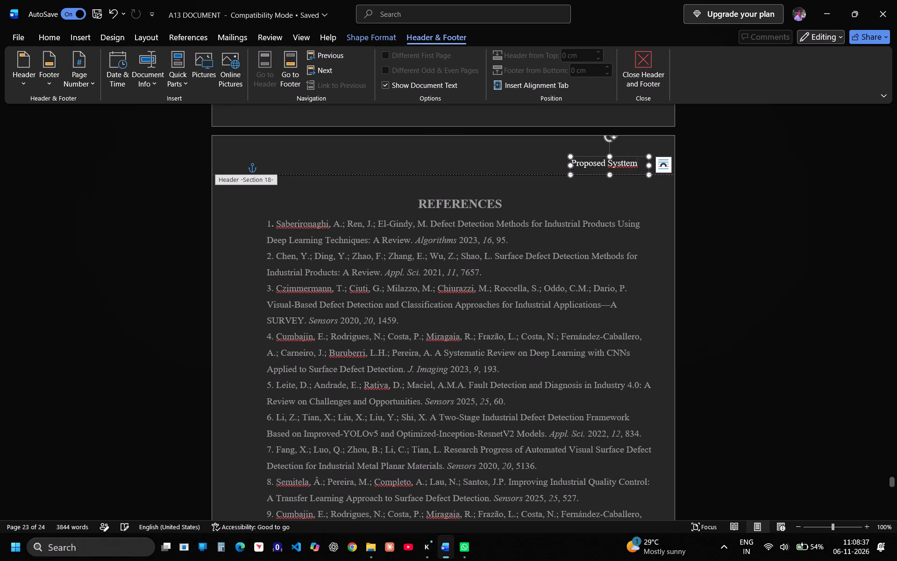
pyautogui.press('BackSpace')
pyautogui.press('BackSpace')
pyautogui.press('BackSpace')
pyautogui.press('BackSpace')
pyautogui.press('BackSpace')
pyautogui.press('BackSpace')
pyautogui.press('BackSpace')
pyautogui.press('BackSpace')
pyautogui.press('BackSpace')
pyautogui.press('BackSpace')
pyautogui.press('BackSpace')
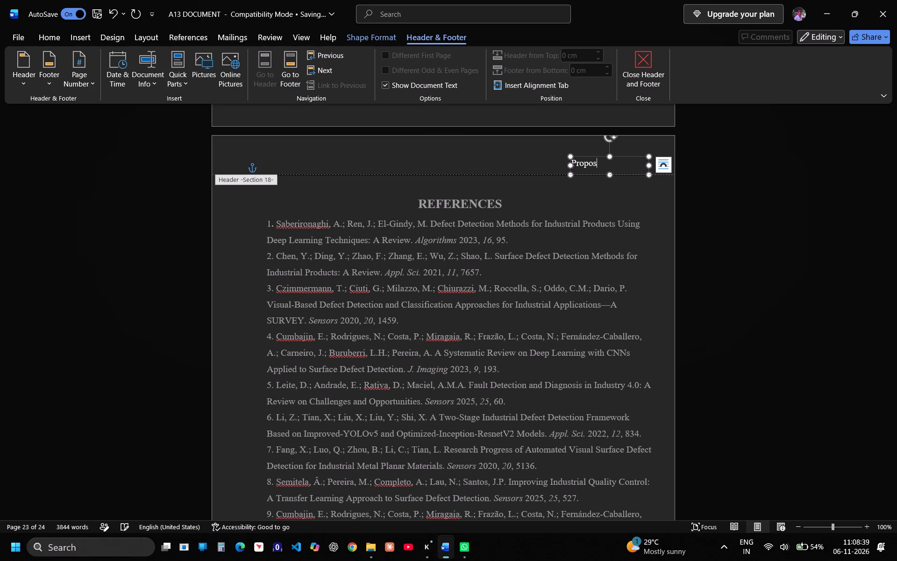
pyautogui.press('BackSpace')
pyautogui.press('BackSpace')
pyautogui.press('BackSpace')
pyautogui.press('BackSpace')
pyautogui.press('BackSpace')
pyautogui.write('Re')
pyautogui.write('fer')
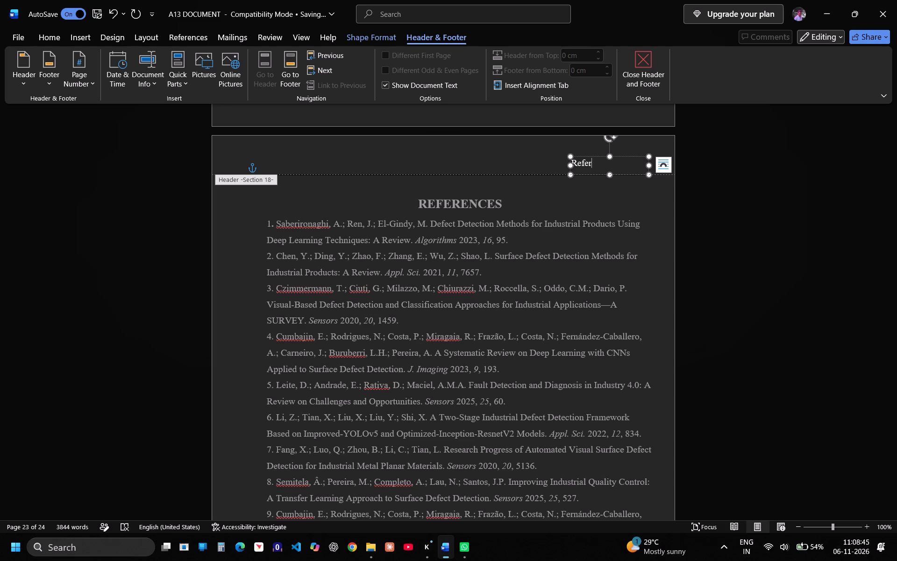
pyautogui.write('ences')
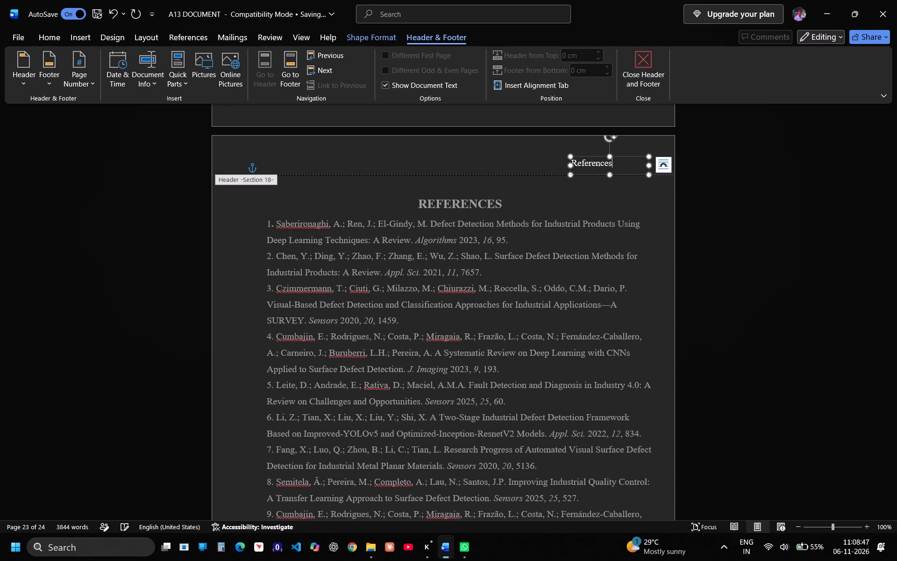
# Check the headers on the pages before REFERENCES, back to the 4. PROPOSED SYSTEM page and forward to the Data preprocessing page.
pyautogui.scroll(3, 820, 245)
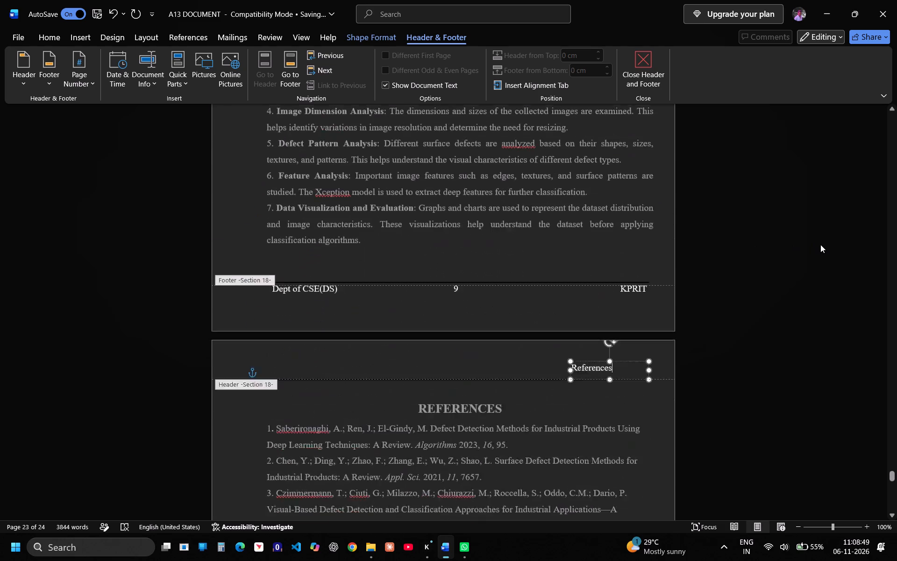
pyautogui.scroll(4, 820, 245)
pyautogui.scroll(-2, 820, 245)
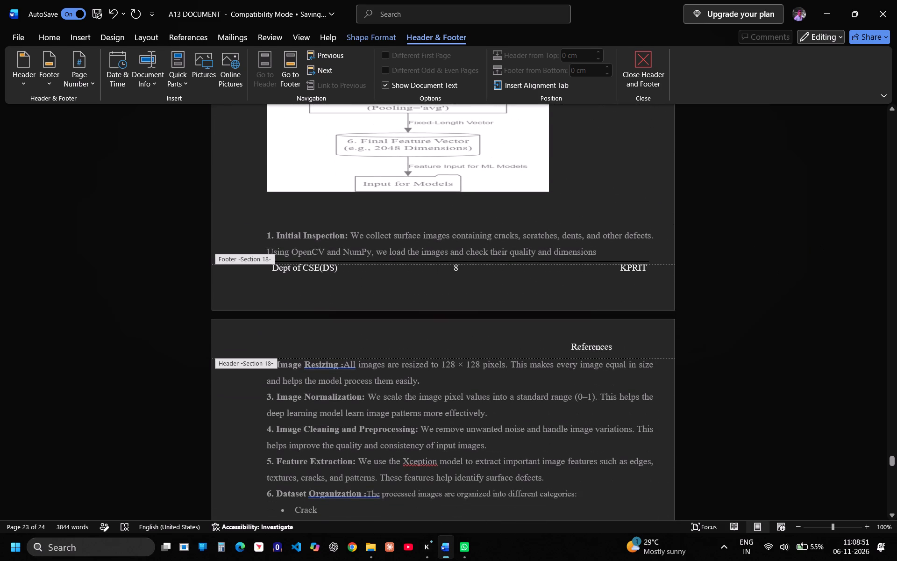
pyautogui.scroll(-3, 591, 341)
pyautogui.scroll(5, 591, 341)
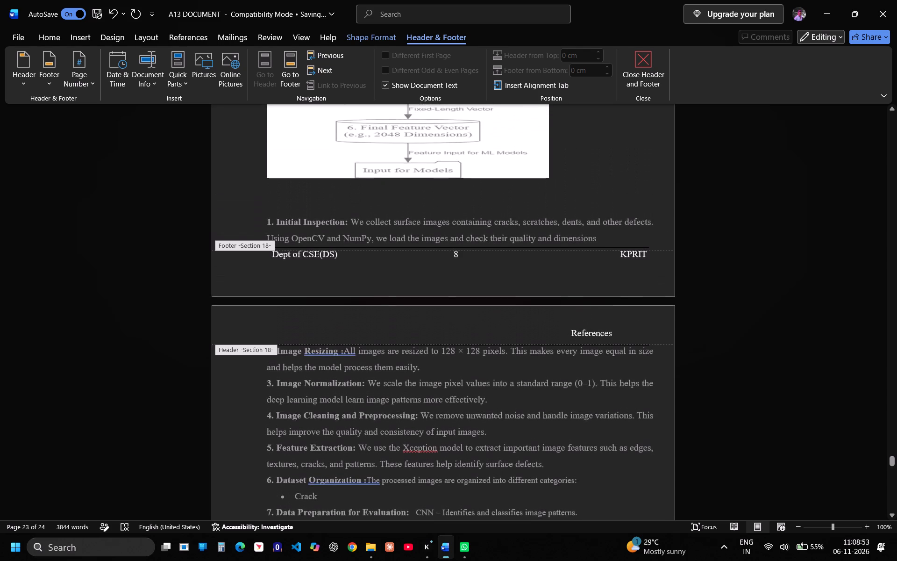
pyautogui.scroll(7, 591, 341)
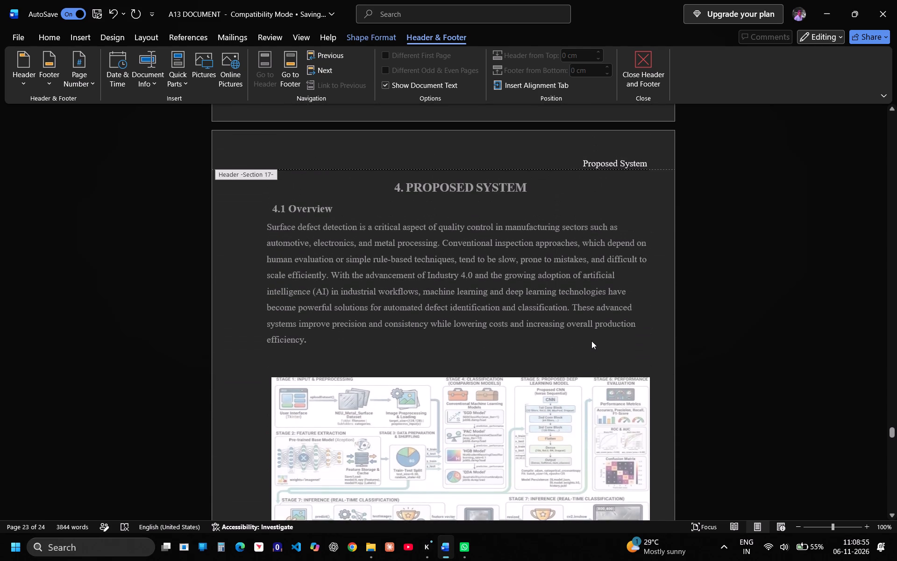
pyautogui.scroll(-8, 591, 341)
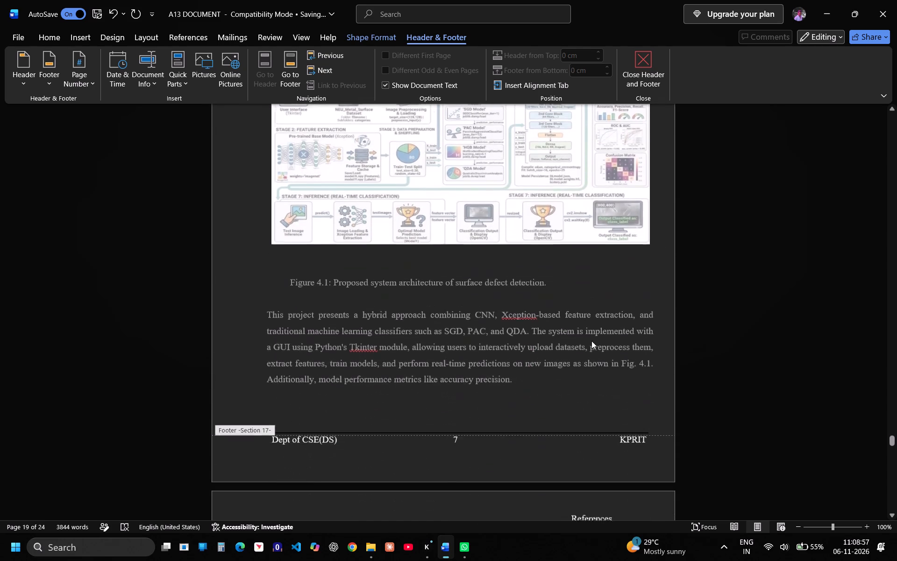
pyautogui.scroll(-2, 600, 425)
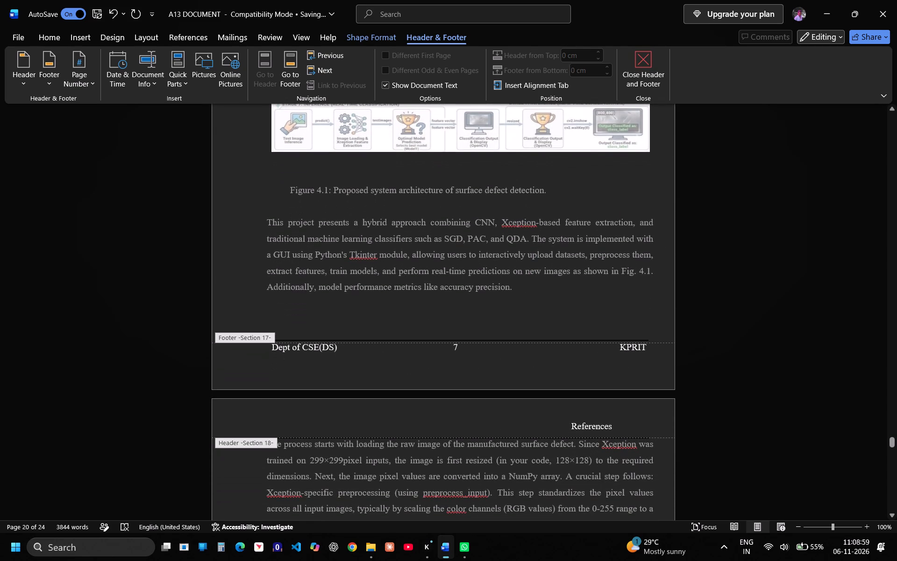
# Replace the header text on the 4.2 Data preprocessing page with "Proposed Systems".
pyautogui.click(608, 423)
pyautogui.doubleClick(608, 423)
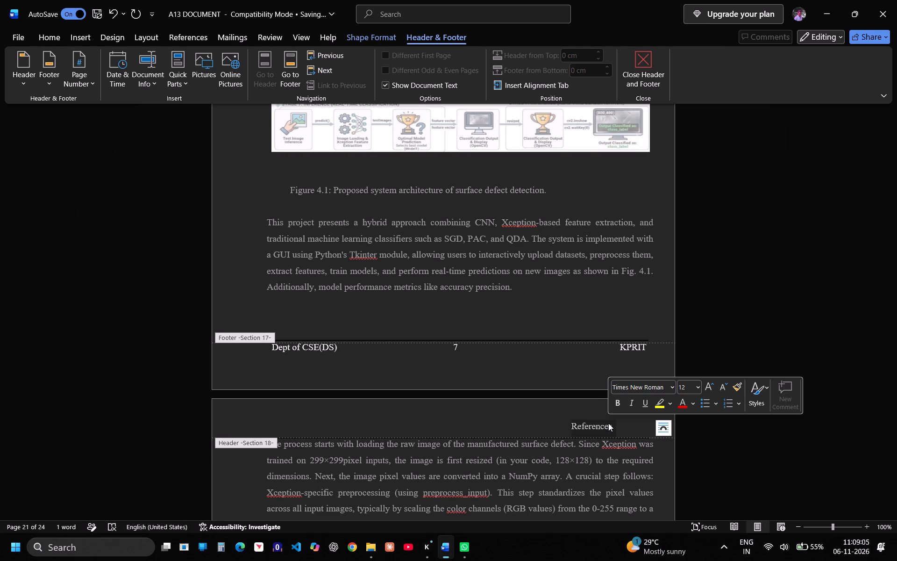
pyautogui.scroll(-2, 608, 423)
pyautogui.click(611, 365)
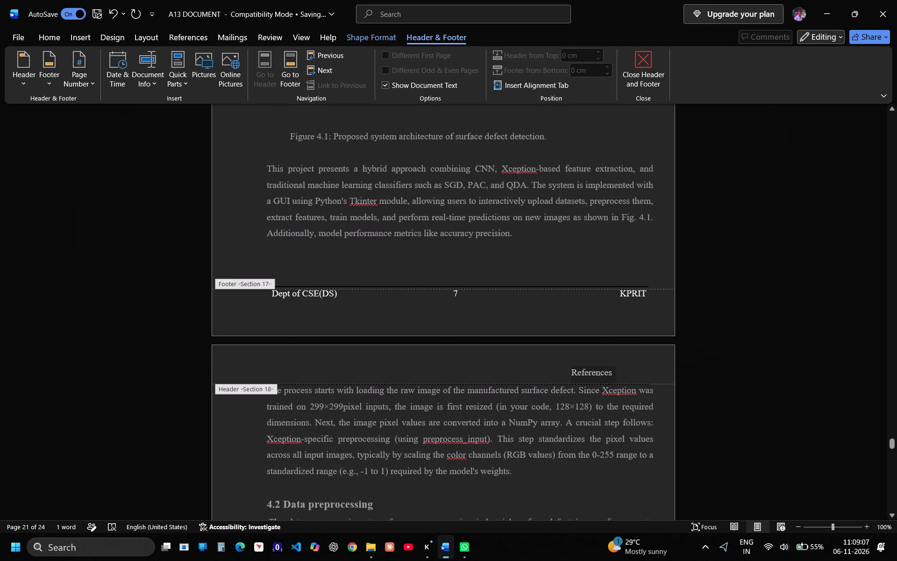
pyautogui.doubleClick(603, 369)
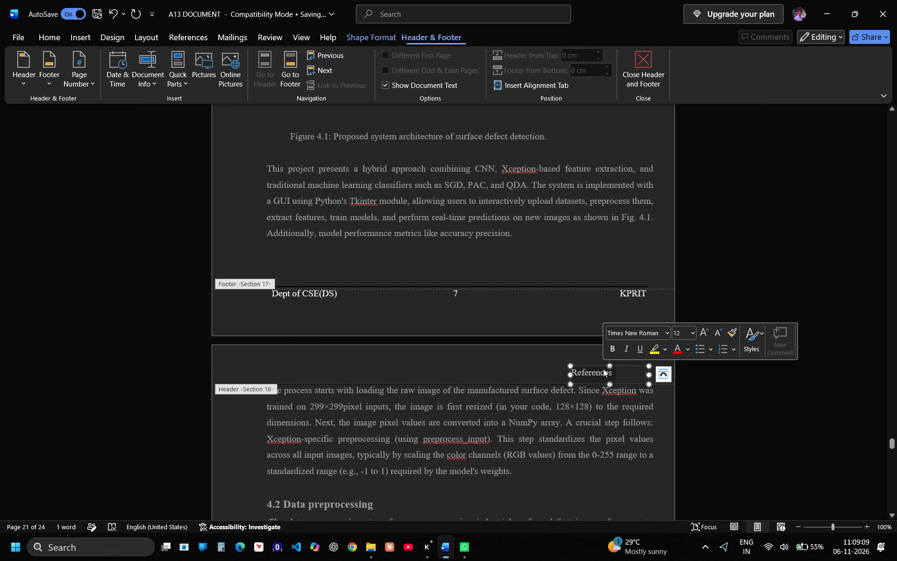
pyautogui.scroll(7, 603, 369)
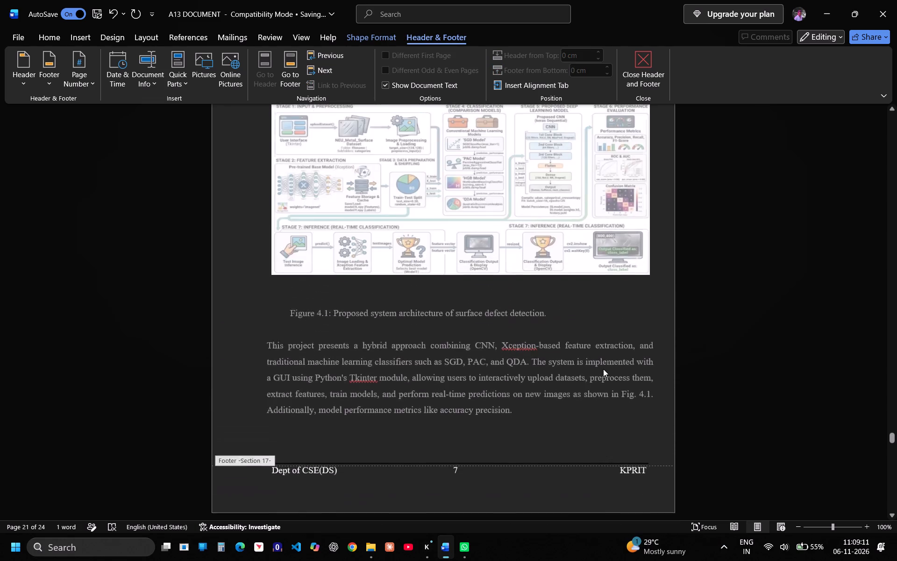
pyautogui.scroll(3, 603, 369)
pyautogui.scroll(-1, 603, 369)
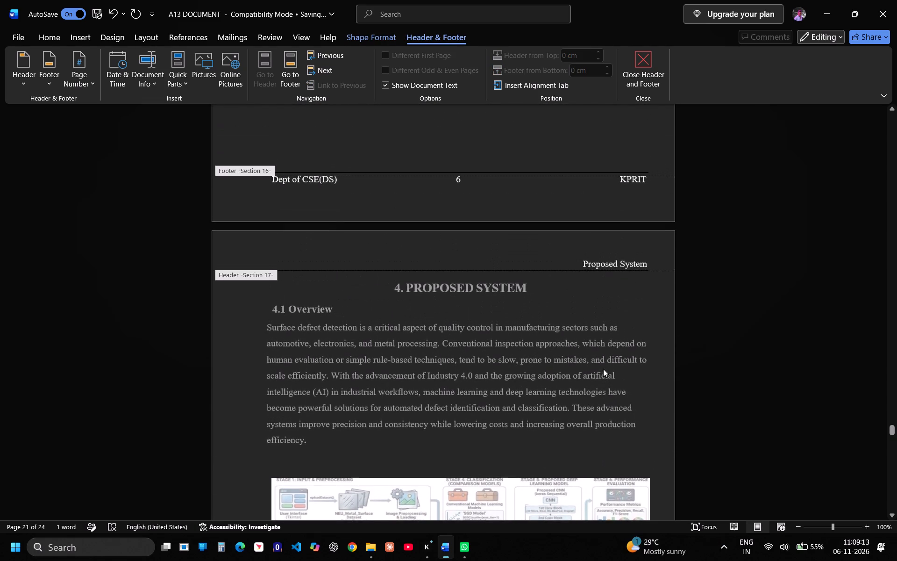
pyautogui.scroll(-10, 603, 369)
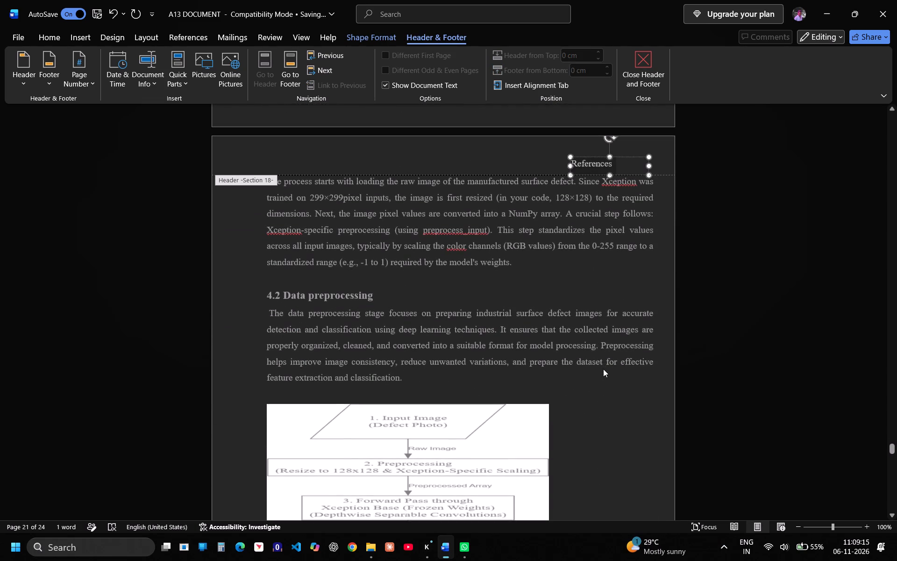
pyautogui.press('BackSpace')
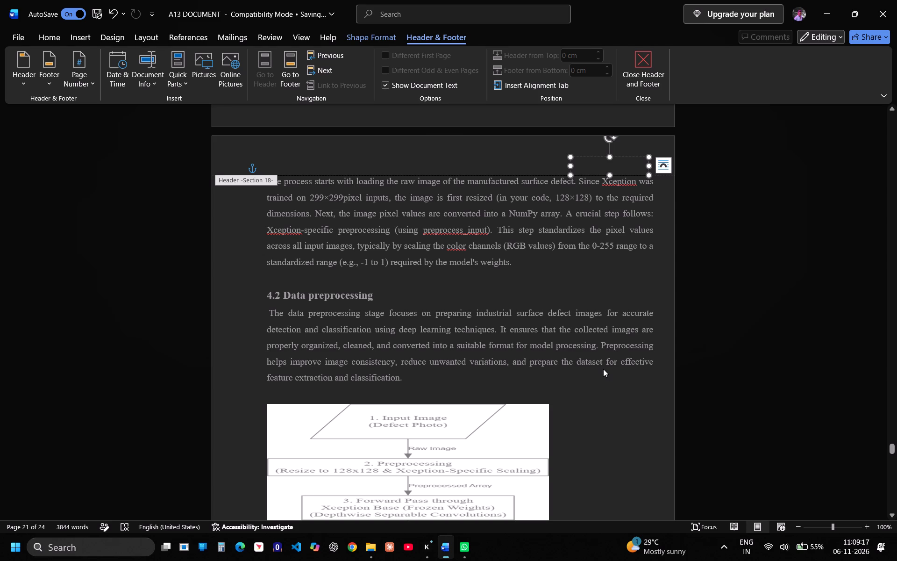
pyautogui.hotkey('shift', 'p')
pyautogui.write('roposed')
pyautogui.press('space')
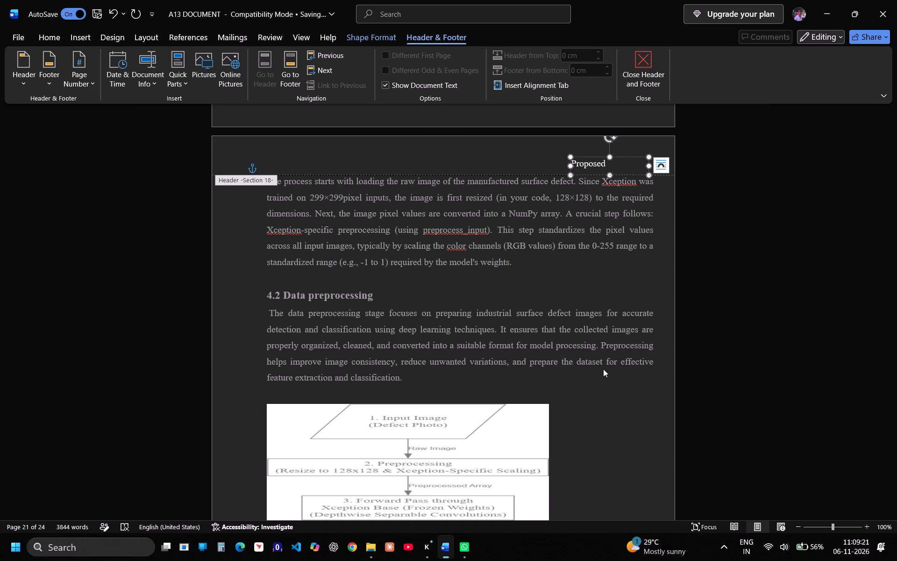
pyautogui.write('Syste')
pyautogui.write('ms')
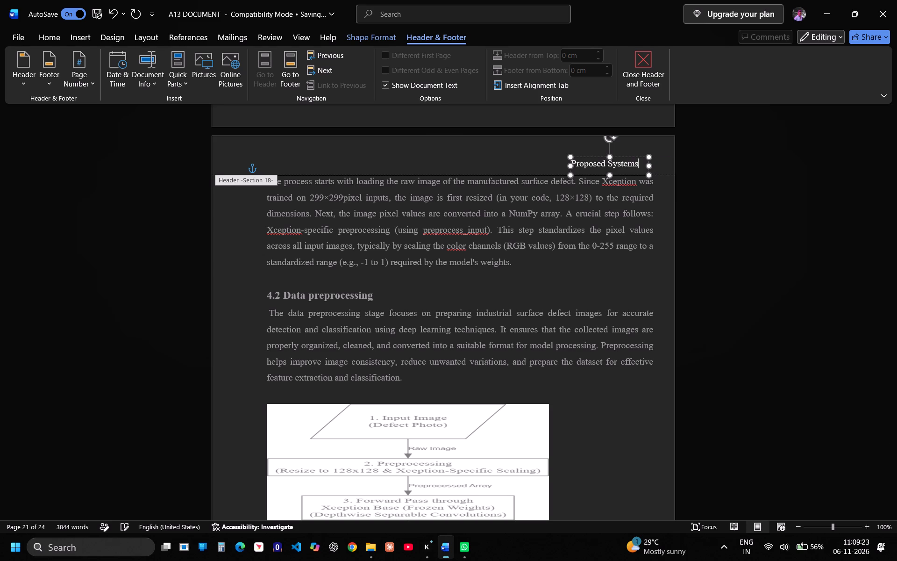
# Check the header text and footer from the Data preprocessing page through the REFERENCES page.
pyautogui.scroll(-5, 784, 485)
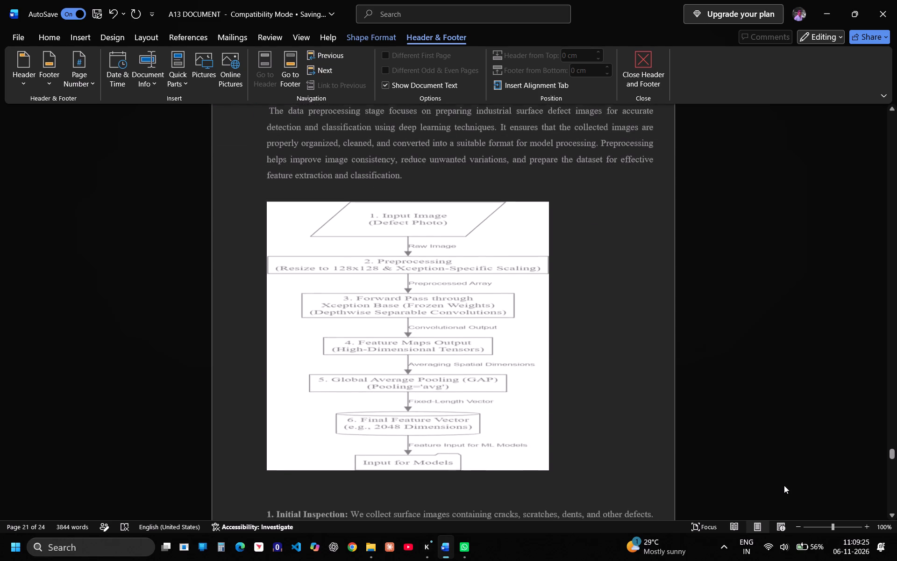
pyautogui.scroll(-4, 784, 485)
pyautogui.scroll(1, 662, 231)
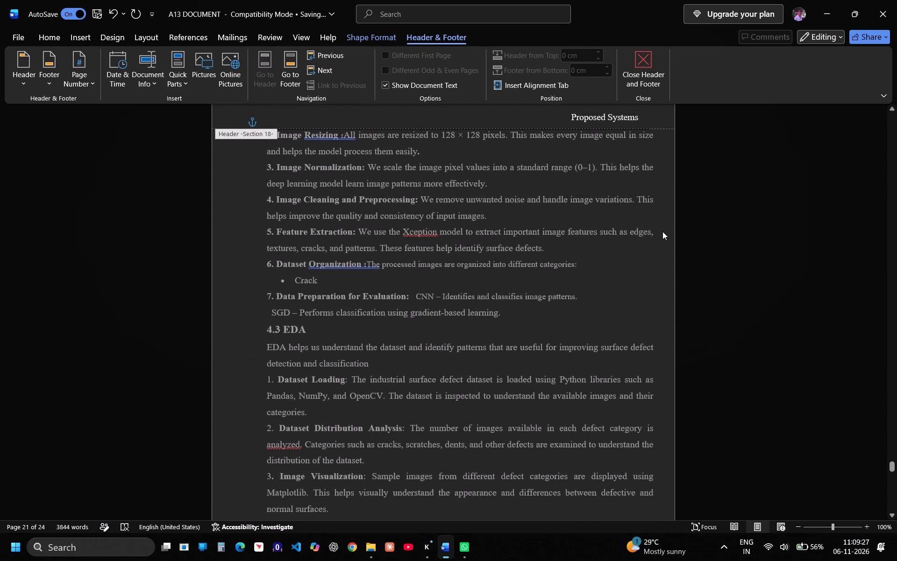
pyautogui.scroll(1, 662, 231)
pyautogui.click(598, 135)
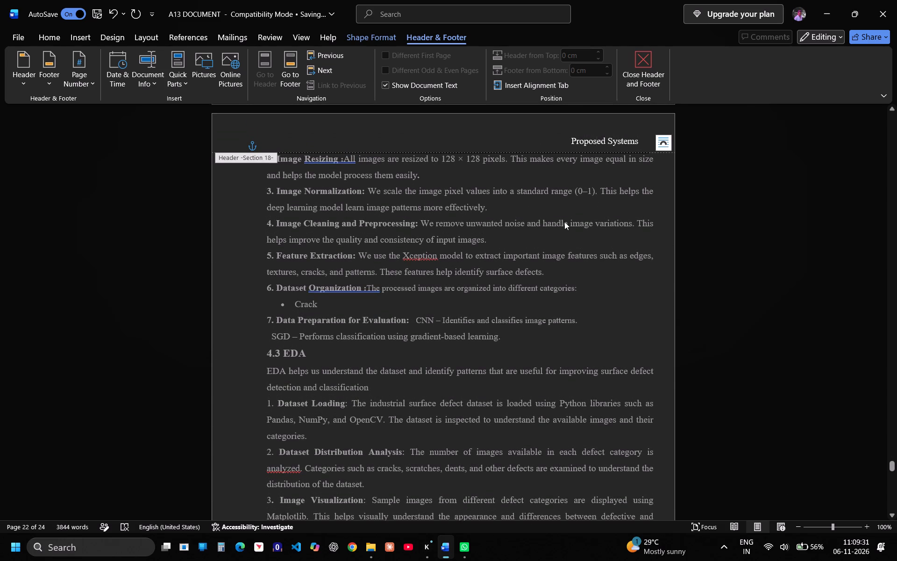
pyautogui.scroll(-12, 564, 222)
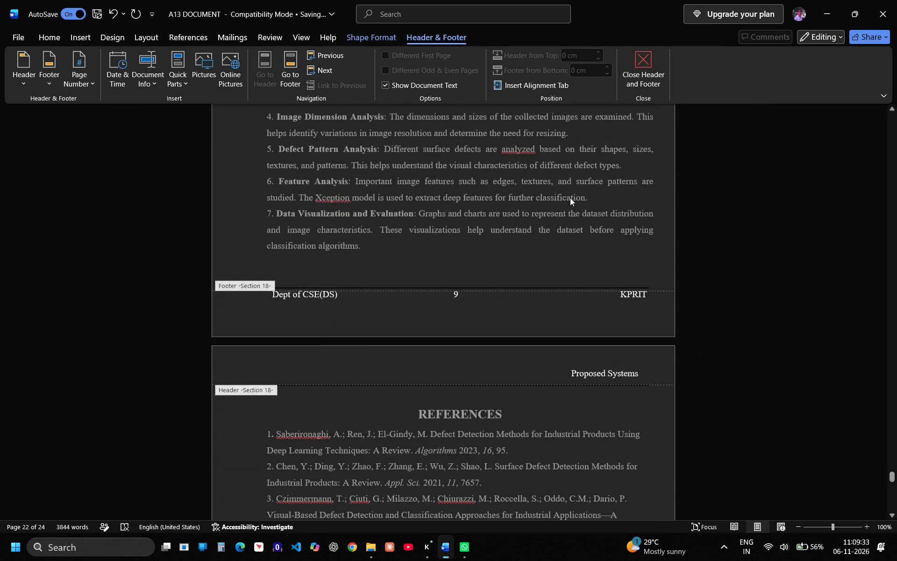
pyautogui.scroll(-2, 570, 198)
pyautogui.click(612, 295)
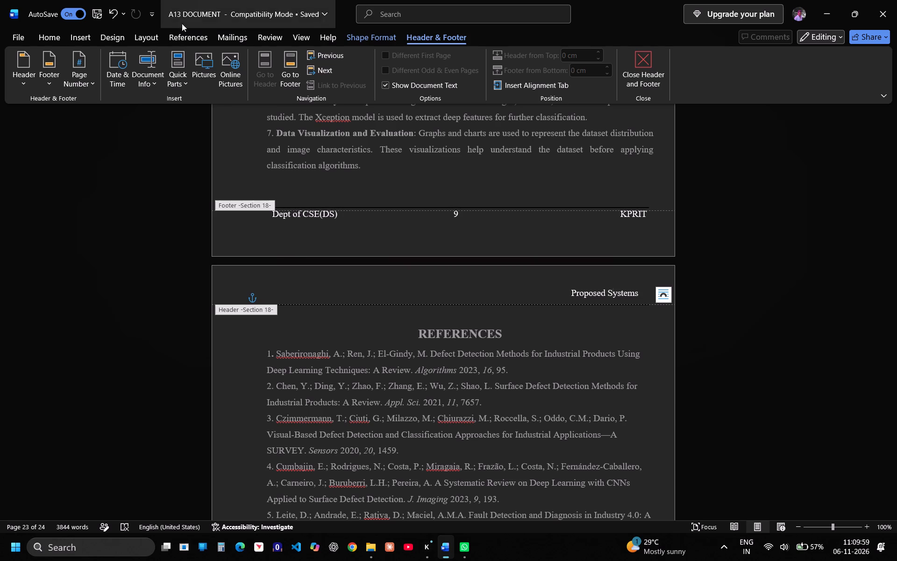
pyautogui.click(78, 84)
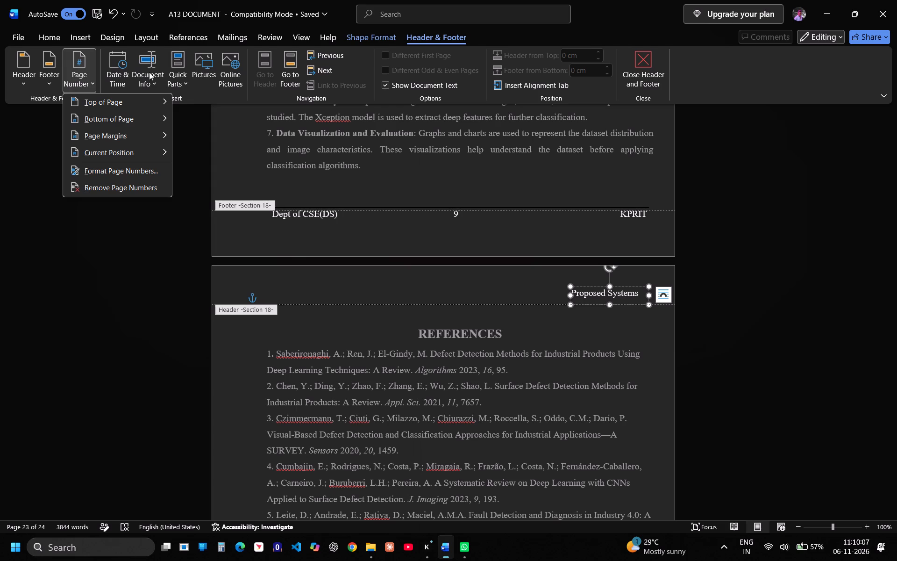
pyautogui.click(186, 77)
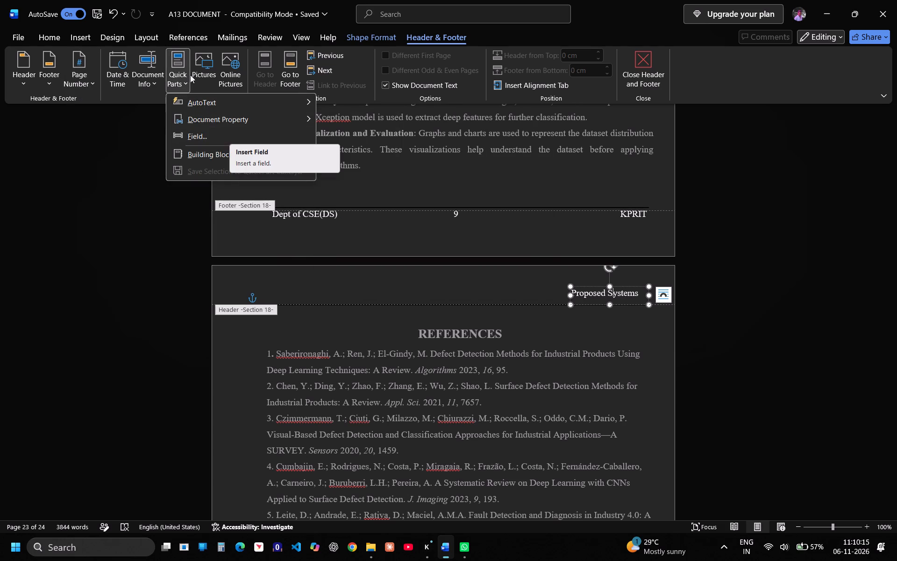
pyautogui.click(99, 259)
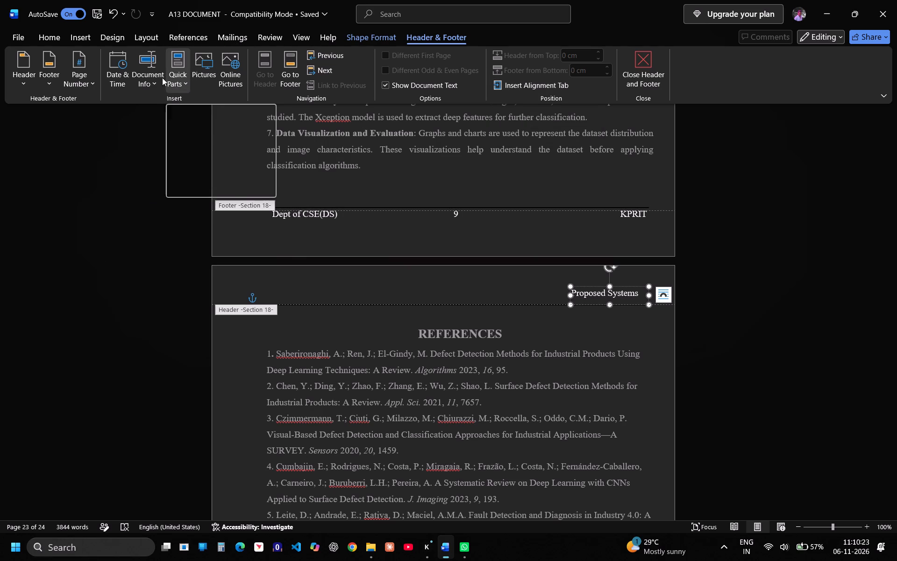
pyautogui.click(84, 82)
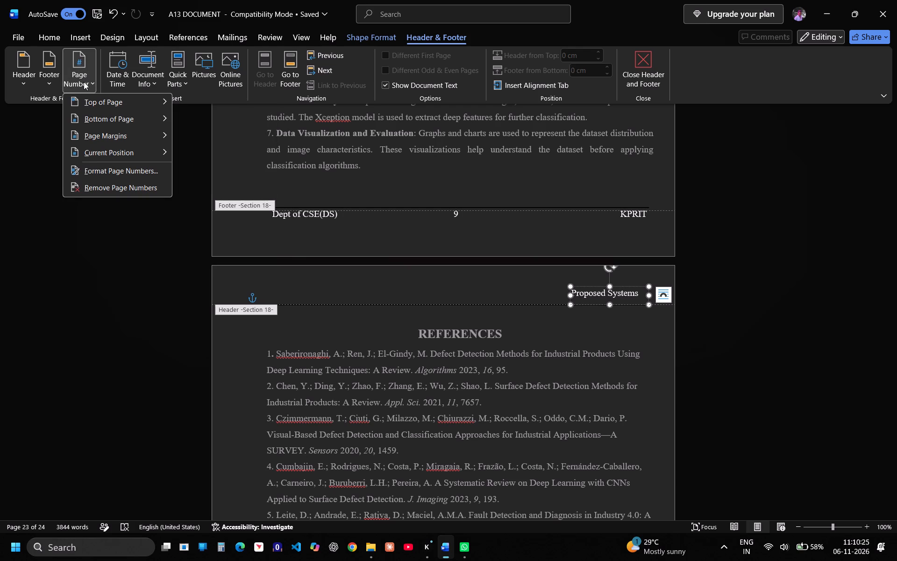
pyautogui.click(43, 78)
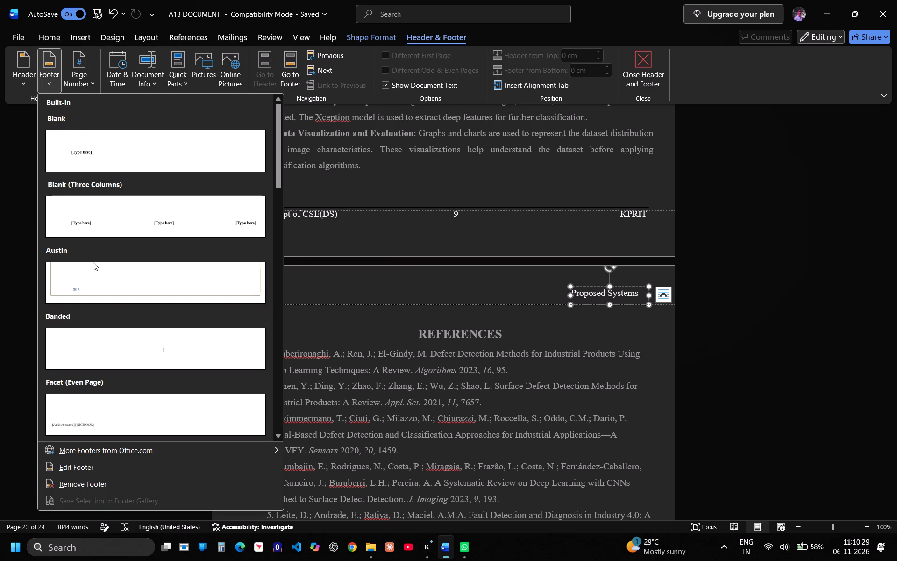
# Check the header and footer text from the 4.2 Data preprocessing page through the REFERENCES page.
pyautogui.click(68, 473)
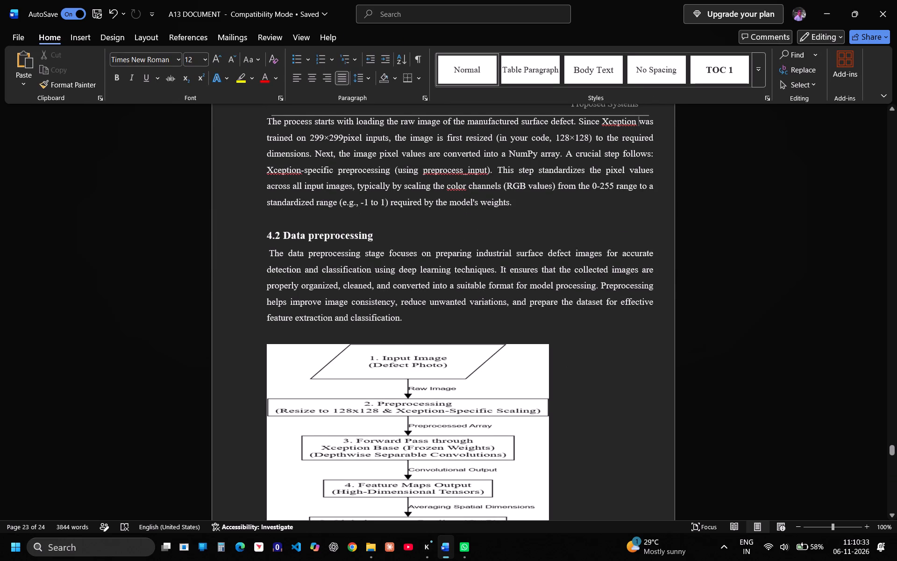
pyautogui.scroll(-2, 303, 411)
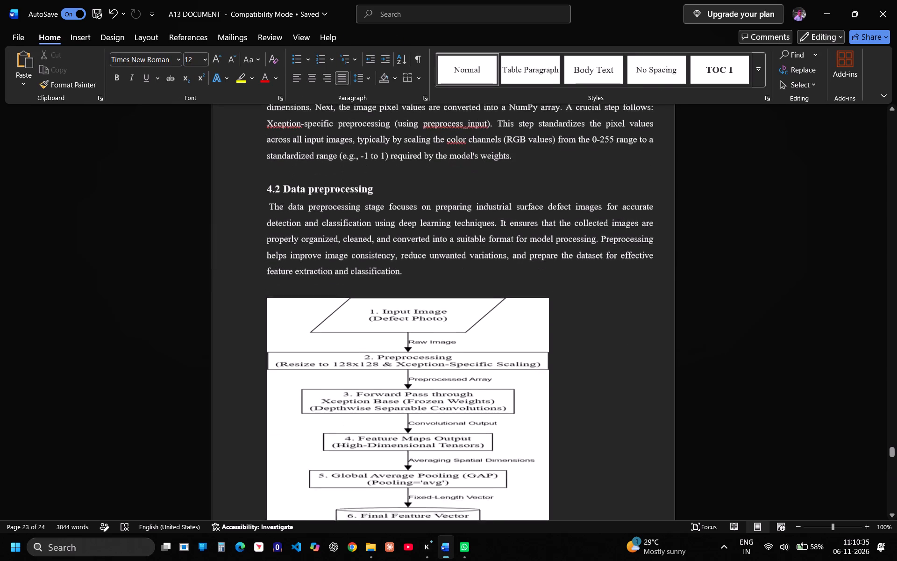
pyautogui.scroll(-3, 303, 411)
pyautogui.click(303, 411)
pyautogui.scroll(-2, 303, 411)
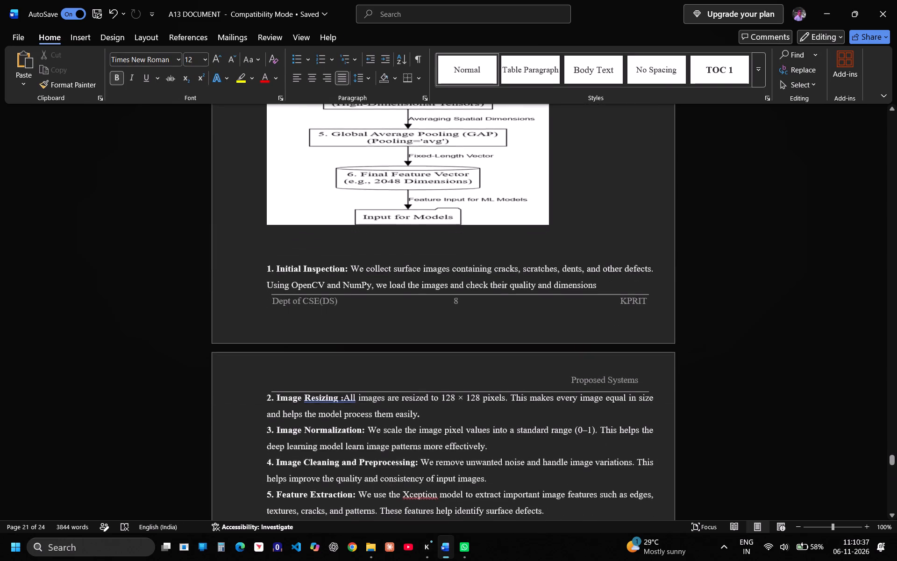
pyautogui.scroll(-16, 303, 411)
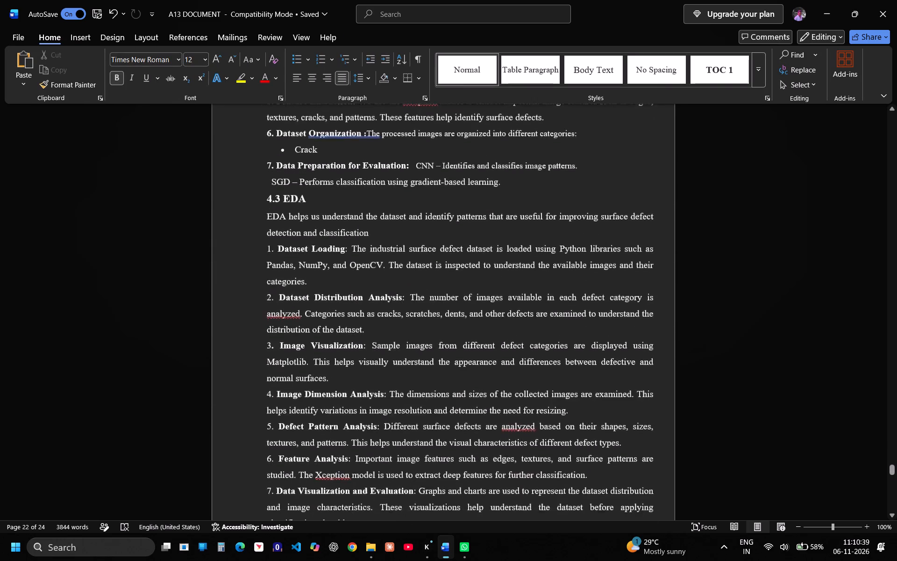
pyautogui.scroll(-2, 303, 411)
pyautogui.click(746, 280)
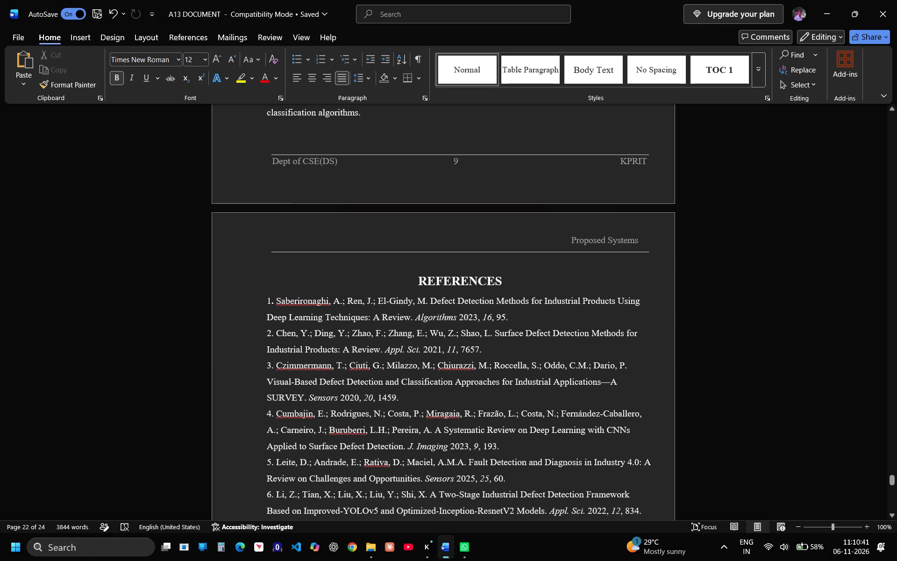
pyautogui.click(746, 280)
pyautogui.doubleClick(746, 280)
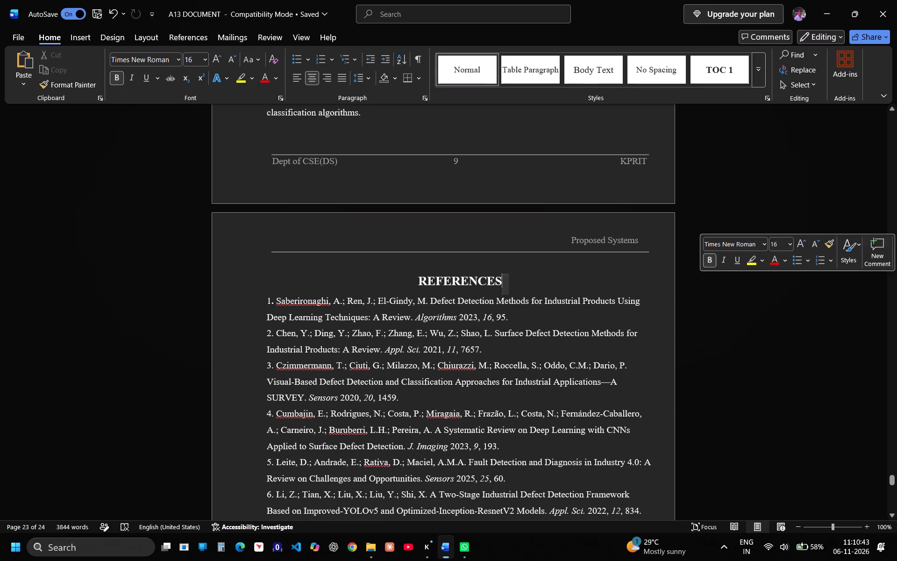
pyautogui.scroll(-2, 746, 280)
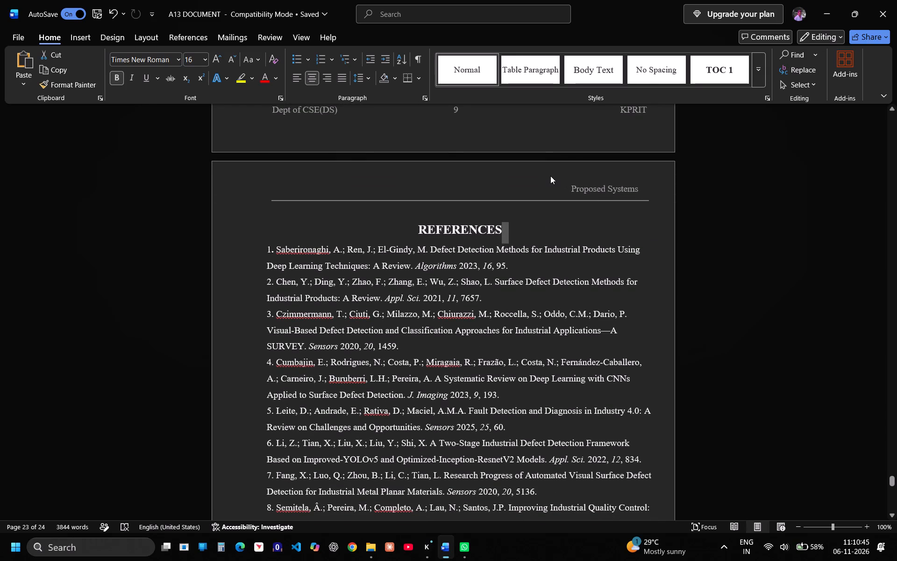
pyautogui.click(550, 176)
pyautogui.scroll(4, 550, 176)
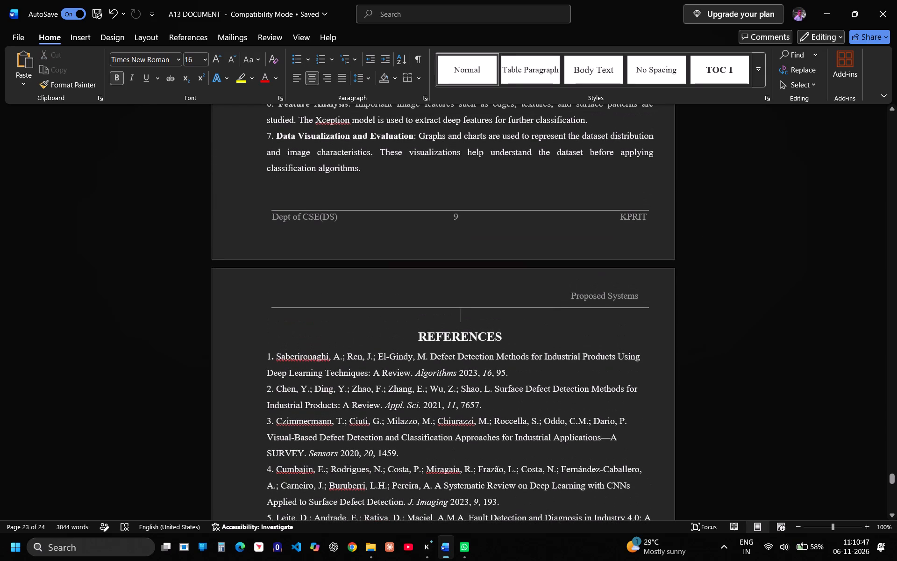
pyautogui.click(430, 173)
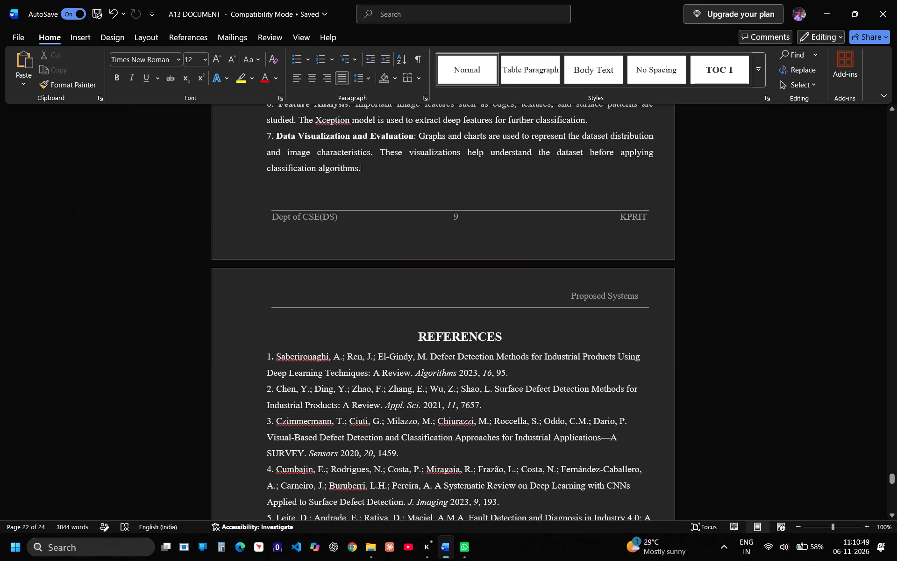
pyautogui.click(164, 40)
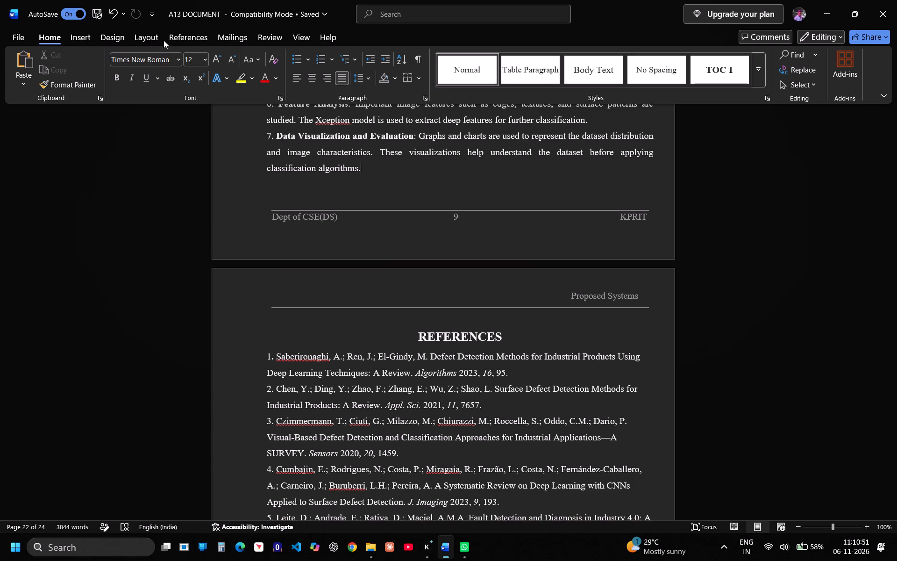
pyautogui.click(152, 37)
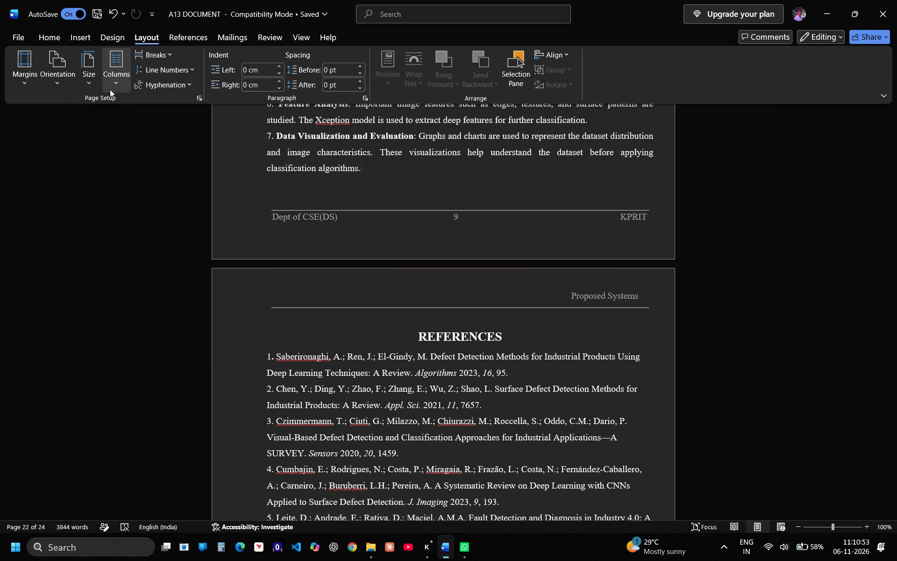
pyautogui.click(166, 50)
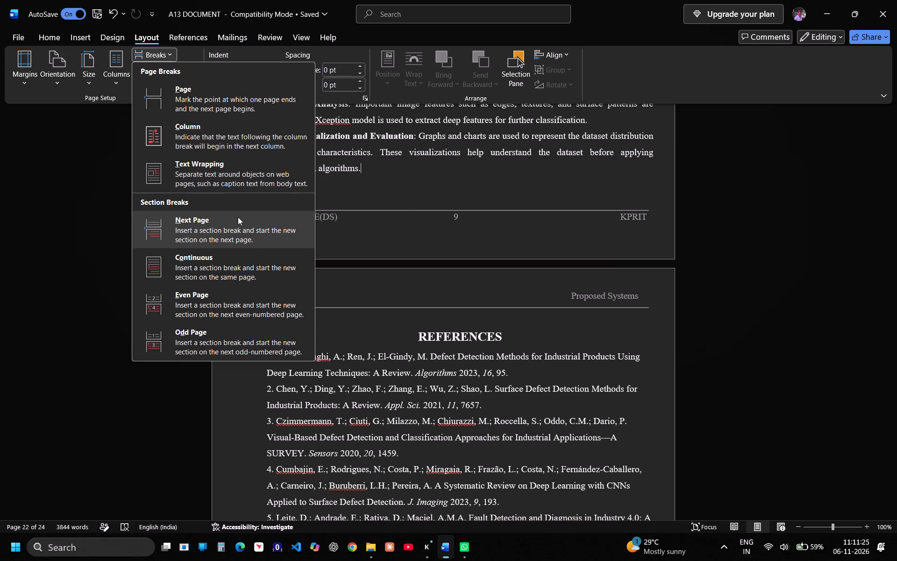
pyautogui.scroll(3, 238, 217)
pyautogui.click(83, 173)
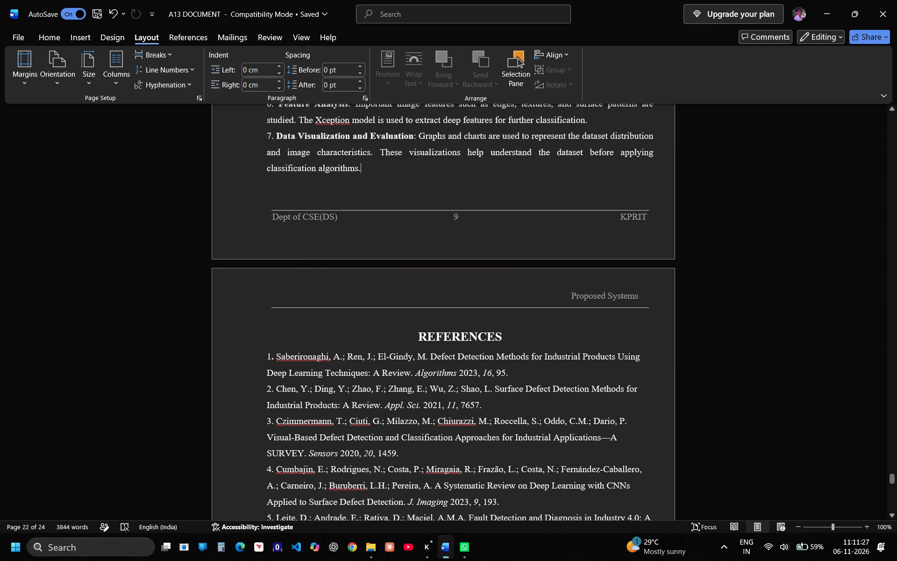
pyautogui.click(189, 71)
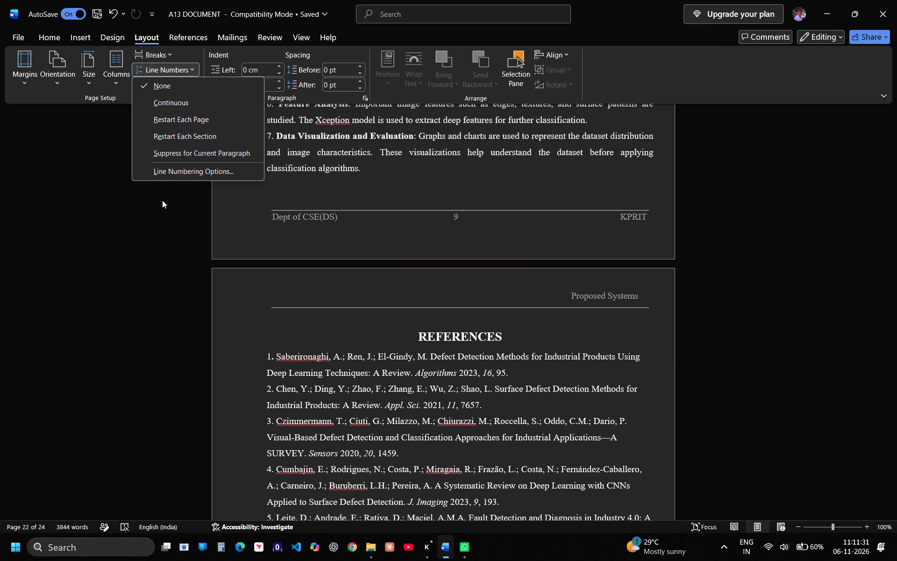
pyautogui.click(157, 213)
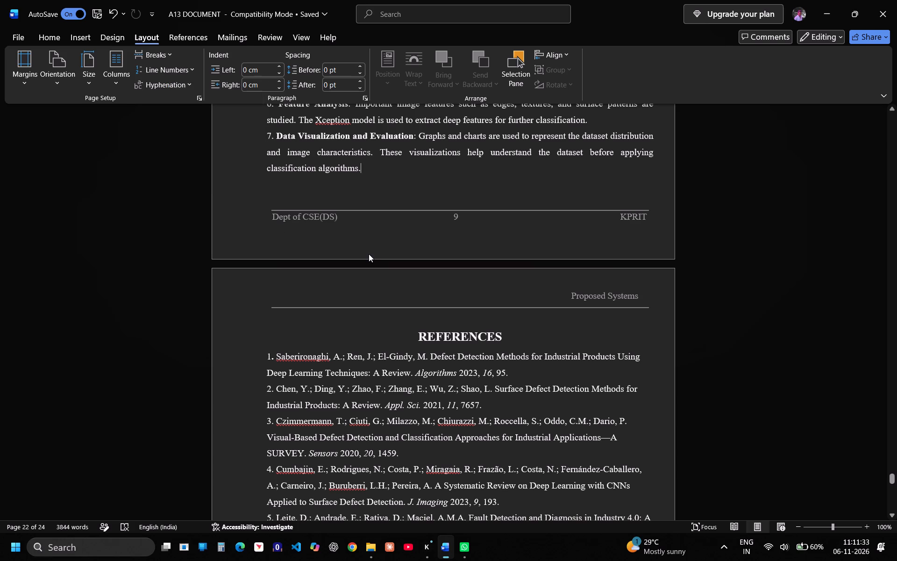
# Compare the headers and footers from the REFERENCES page back to the 4. PROPOSED SYSTEM page and forward again.
pyautogui.scroll(6, 369, 254)
pyautogui.scroll(-1, 369, 254)
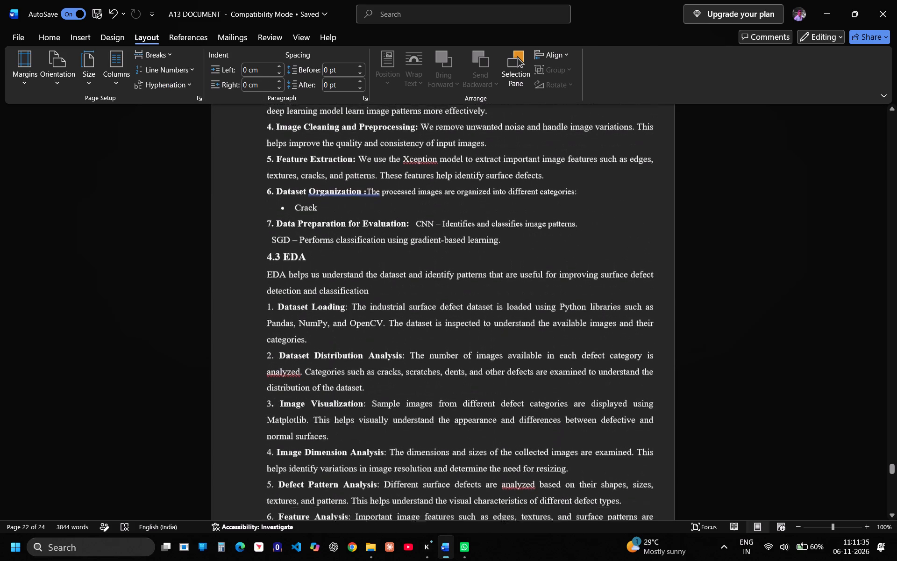
pyautogui.scroll(-1, 369, 254)
pyautogui.scroll(1, 369, 254)
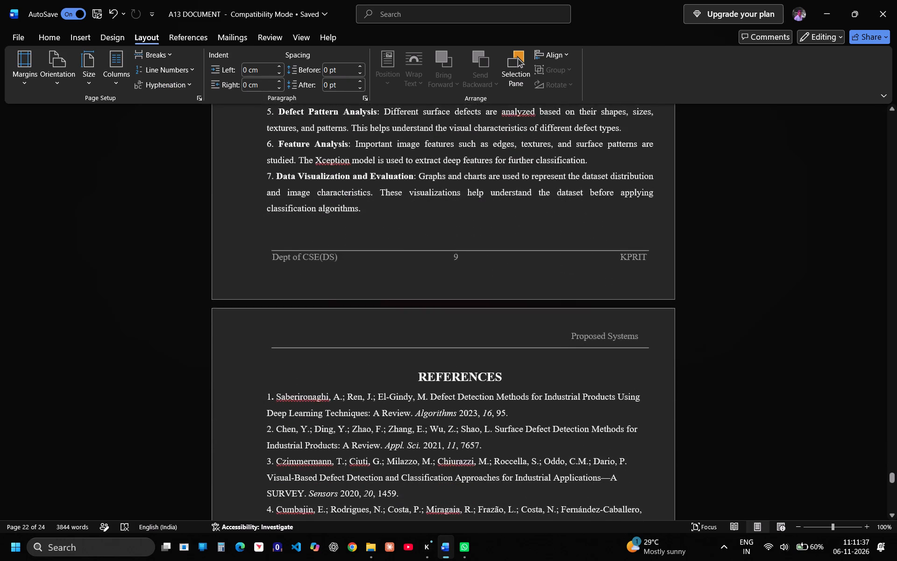
pyautogui.scroll(8, 369, 254)
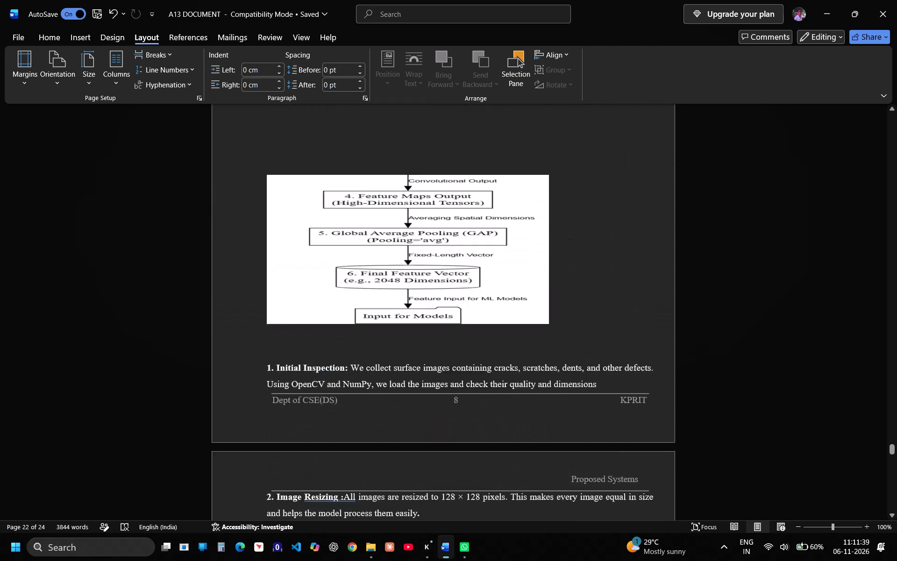
pyautogui.scroll(3, 369, 254)
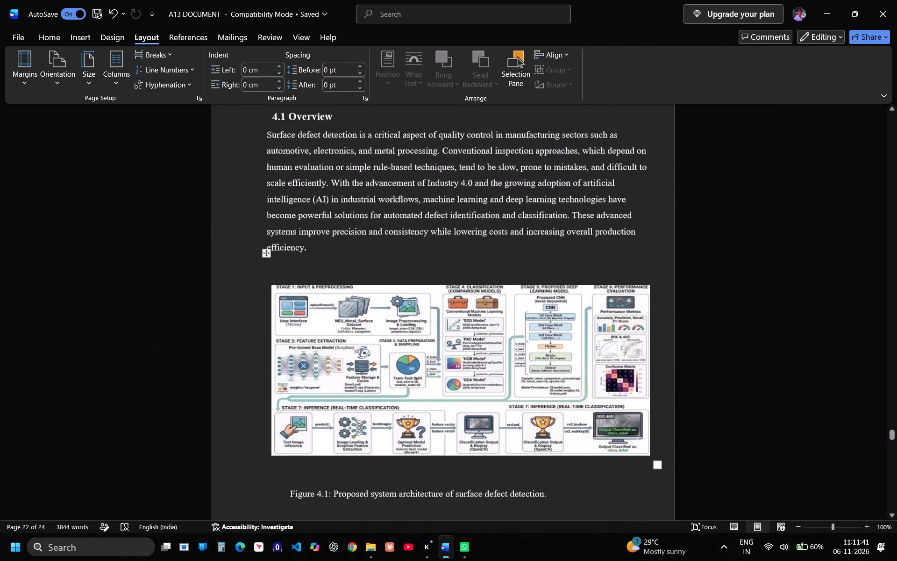
pyautogui.scroll(4, 369, 254)
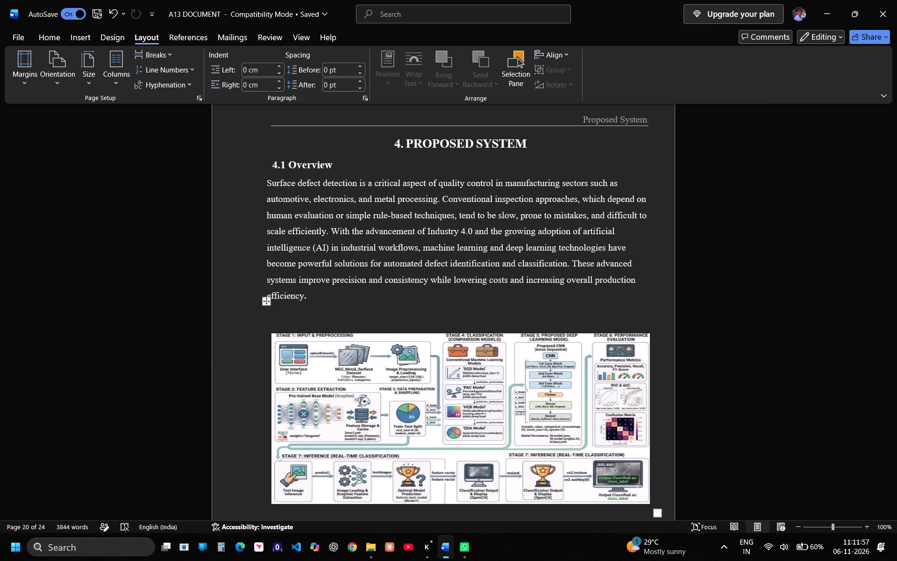
pyautogui.scroll(-13, 369, 254)
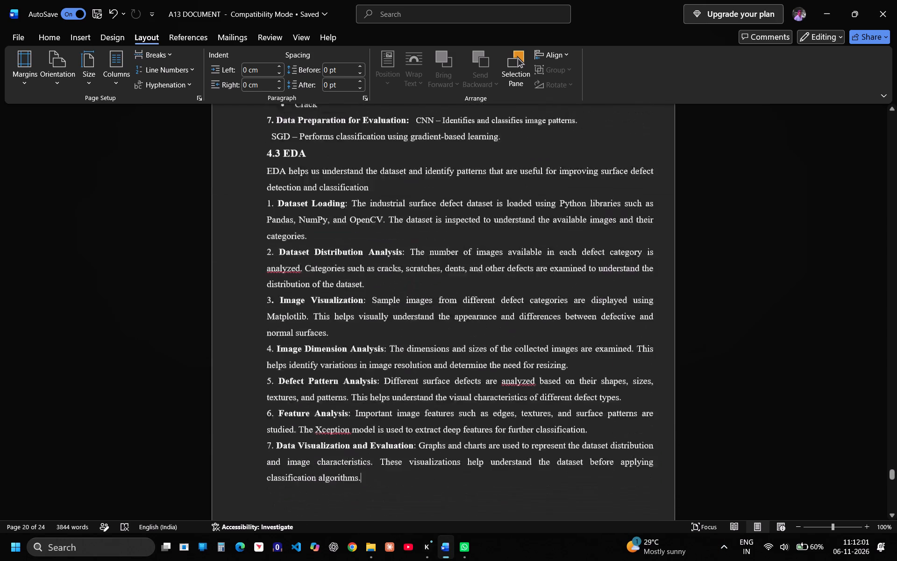
pyautogui.scroll(-2, 369, 251)
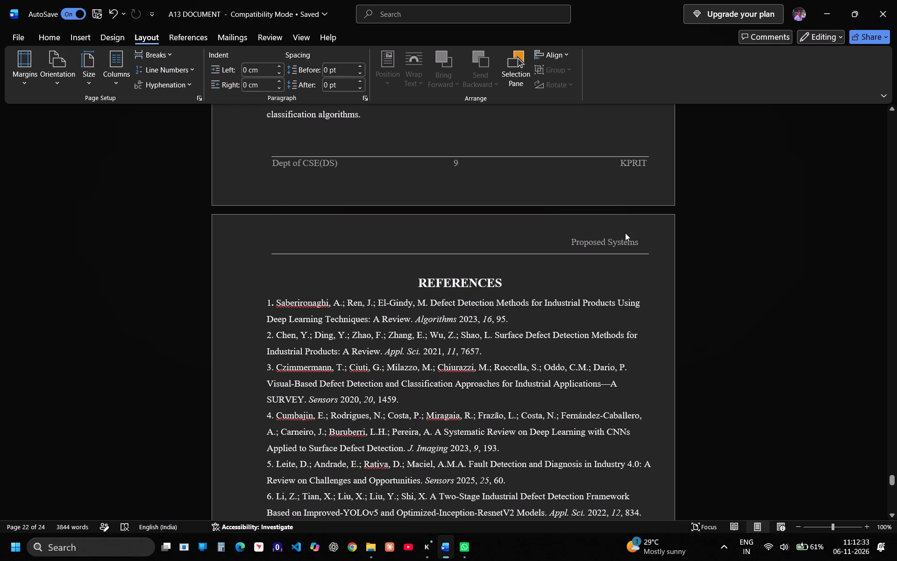
# Open the header text box on the REFERENCES page for editing and delete "tems" from the end of its text.
pyautogui.click(570, 265)
pyautogui.click(583, 238)
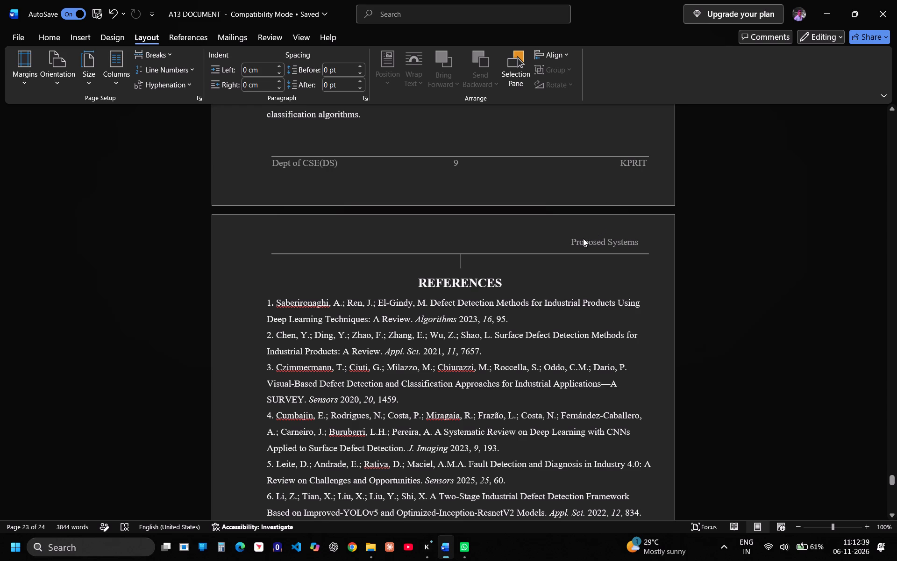
pyautogui.doubleClick(583, 238)
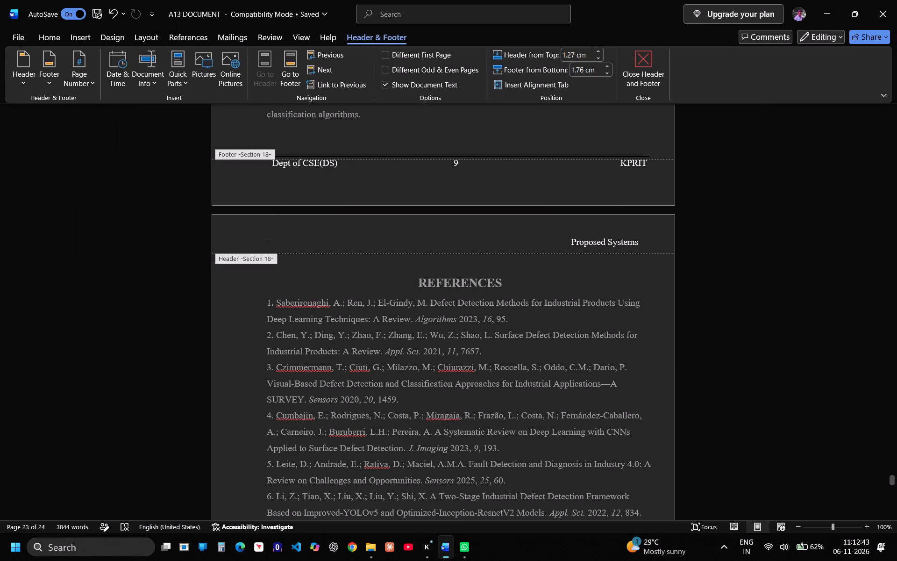
pyautogui.doubleClick(583, 238)
pyautogui.click(622, 245)
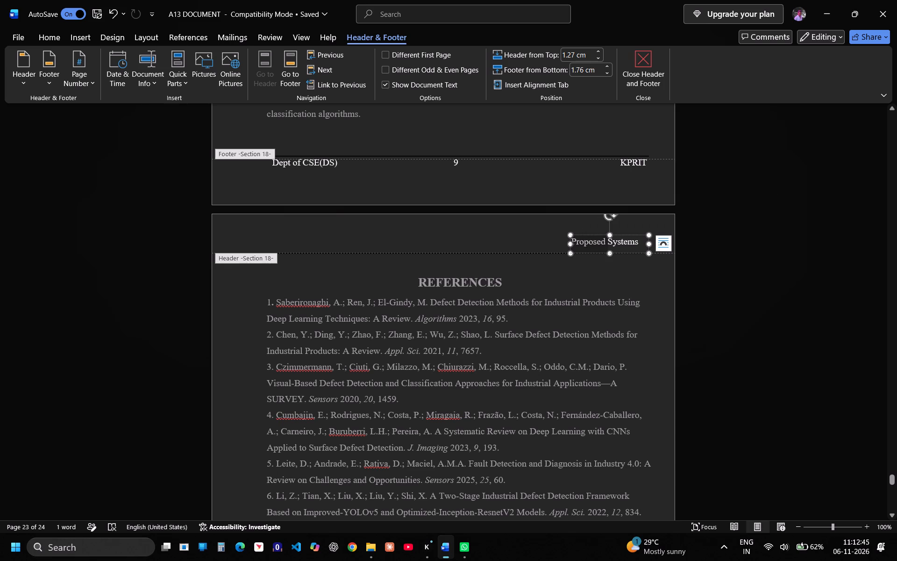
pyautogui.doubleClick(622, 245)
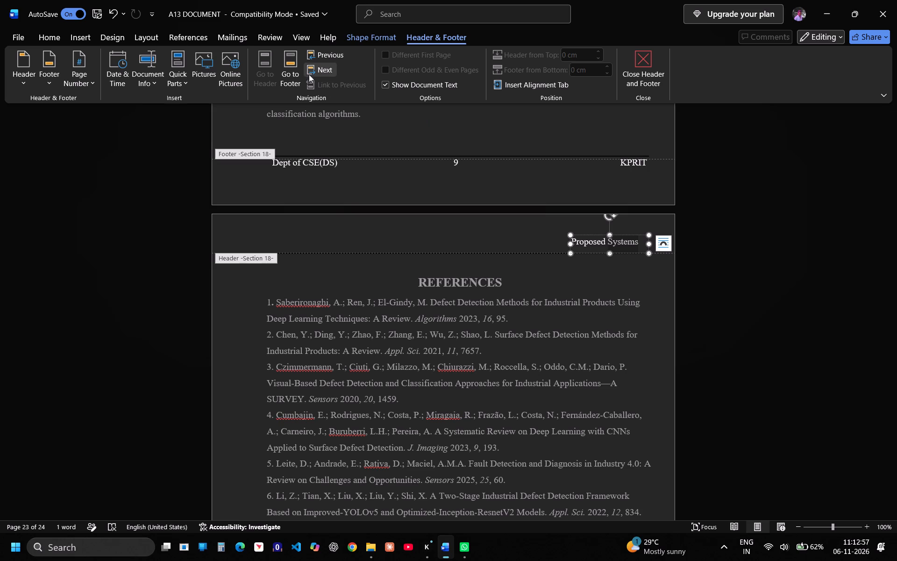
pyautogui.scroll(2, 475, 192)
pyautogui.click(620, 246)
pyautogui.click(625, 246)
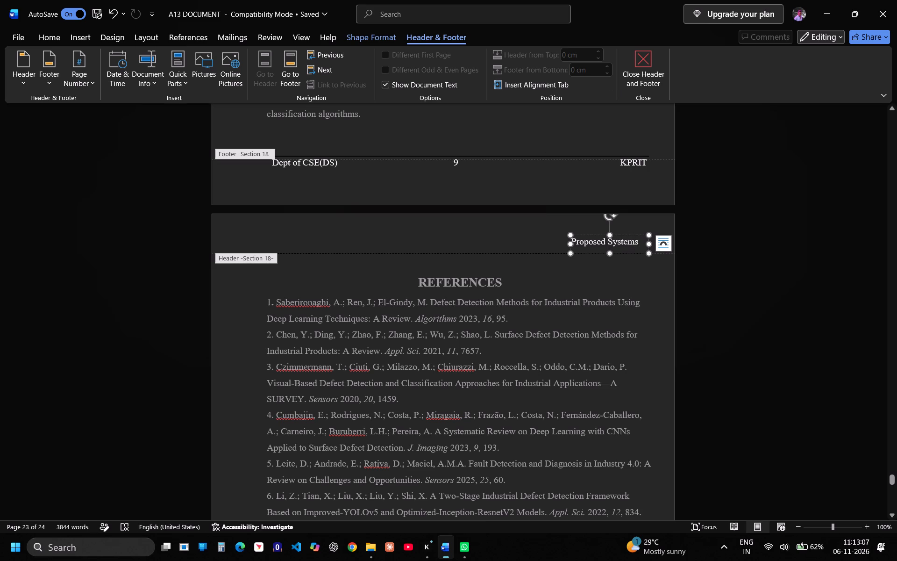
pyautogui.press('Right')
pyautogui.press('Right')
pyautogui.press('Right')
pyautogui.press('BackSpace')
pyautogui.press('BackSpace')
pyautogui.press('BackSpace')
pyautogui.press('BackSpace')
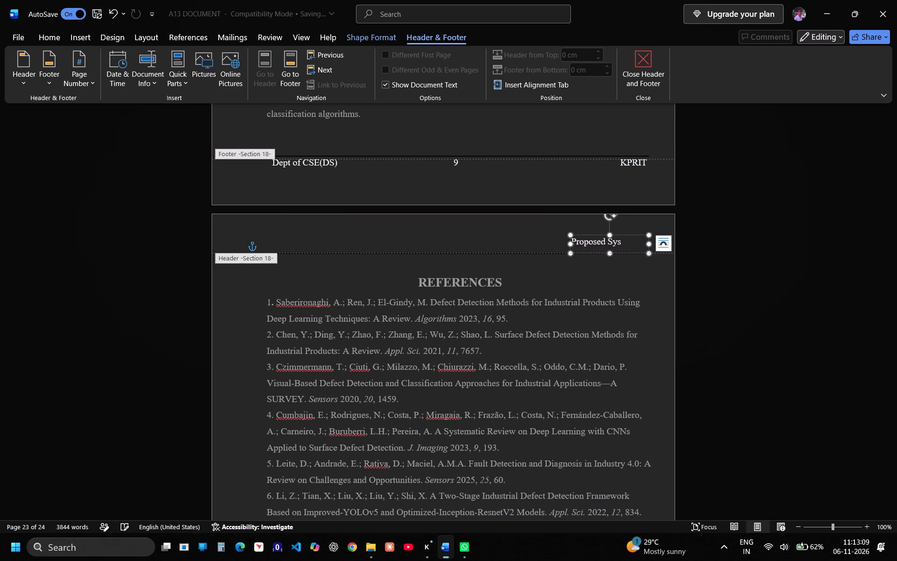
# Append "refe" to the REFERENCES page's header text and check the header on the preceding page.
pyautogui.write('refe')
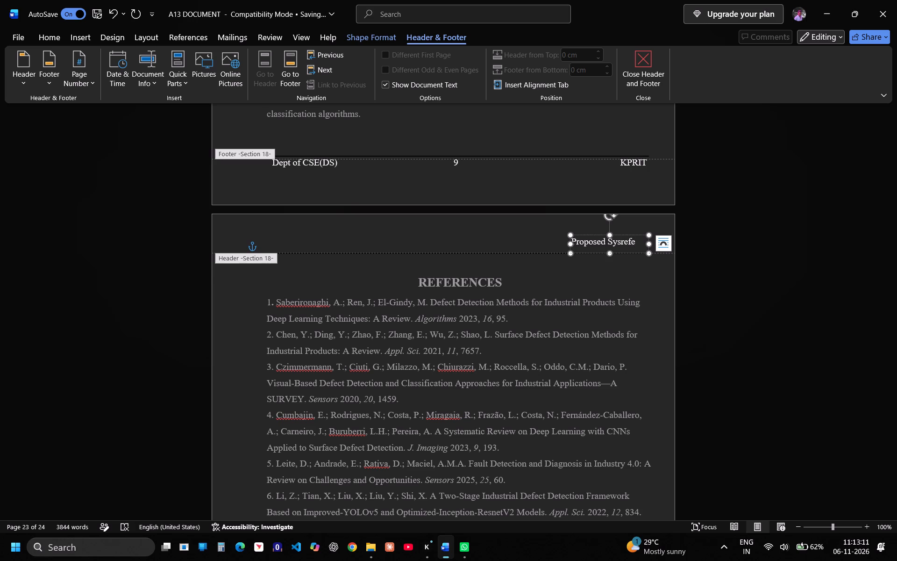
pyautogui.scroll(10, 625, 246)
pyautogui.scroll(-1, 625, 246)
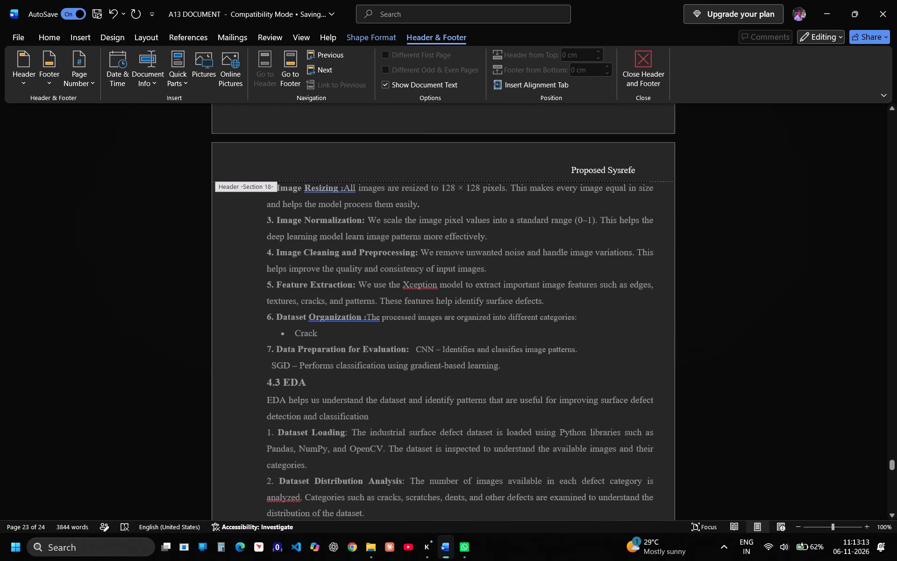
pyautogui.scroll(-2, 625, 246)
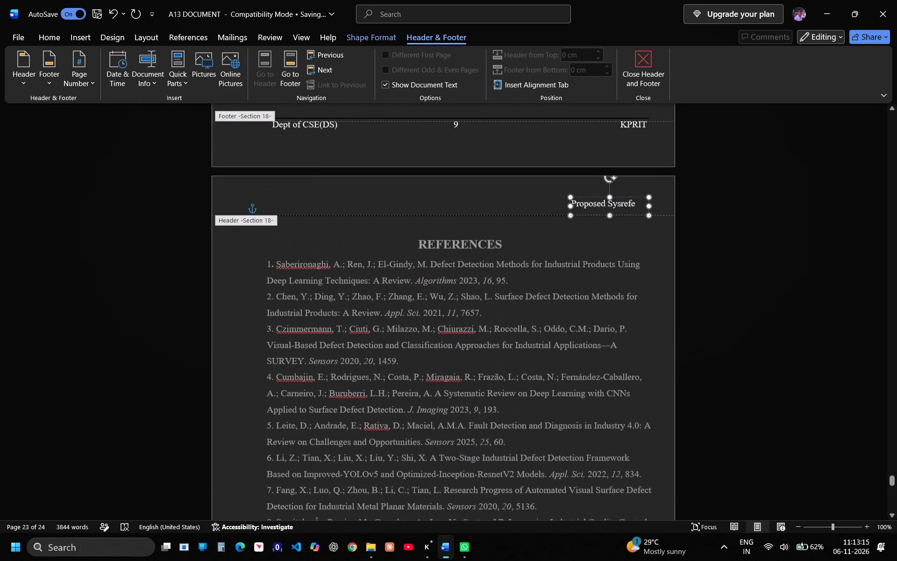
# Delete all the text in the header text box on the REFERENCES page.
pyautogui.press('BackSpace')
pyautogui.press('BackSpace')
pyautogui.press('BackSpace')
pyautogui.press('BackSpace')
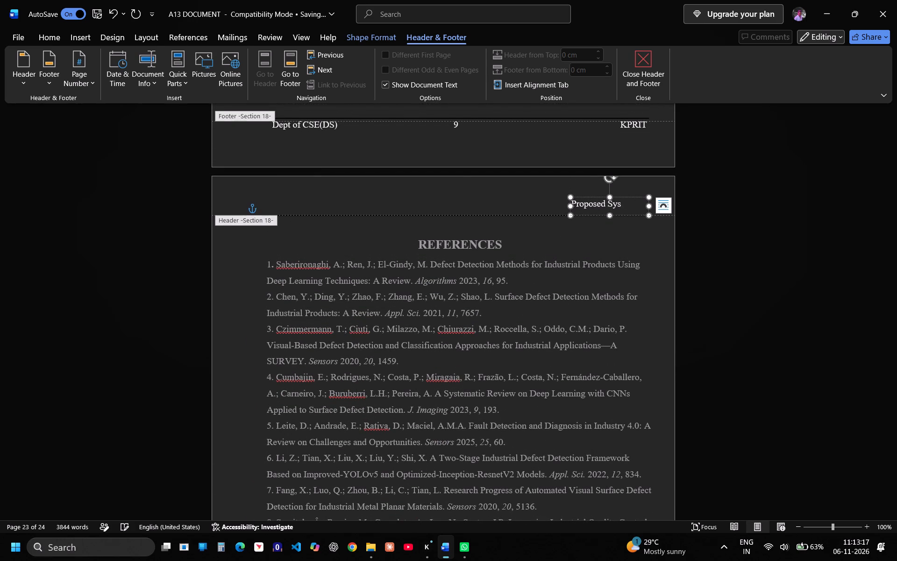
pyautogui.press('BackSpace')
pyautogui.press('BackSpace')
pyautogui.press('BackSpace')
pyautogui.press('BackSpace')
pyautogui.press('BackSpace')
pyautogui.press('BackSpace')
pyautogui.press('BackSpace')
pyautogui.press('BackSpace')
pyautogui.press('BackSpace')
pyautogui.press('BackSpace')
pyautogui.press('BackSpace')
pyautogui.press('BackSpace')
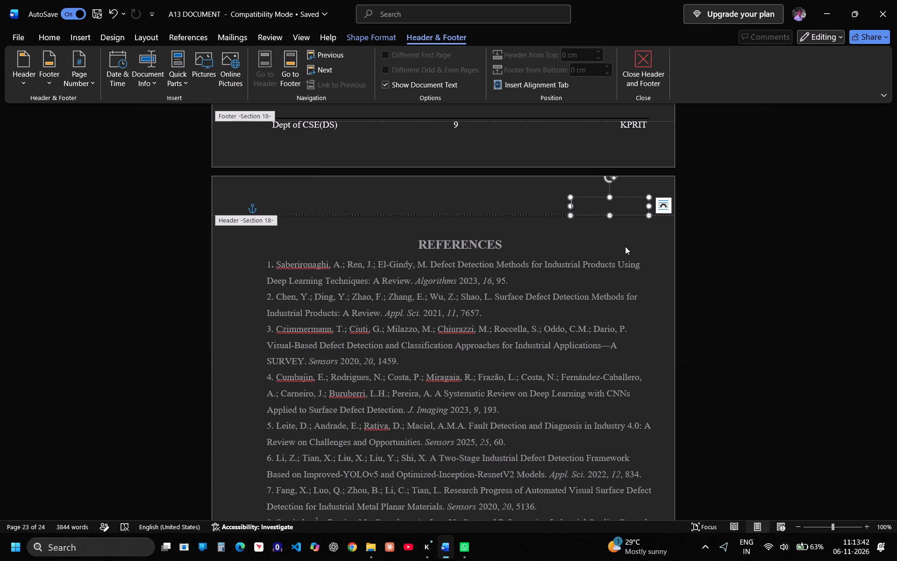
# Check the headers from the REFERENCES page back to the 4. PROPOSED SYSTEM page and forward again.
pyautogui.scroll(9, 625, 246)
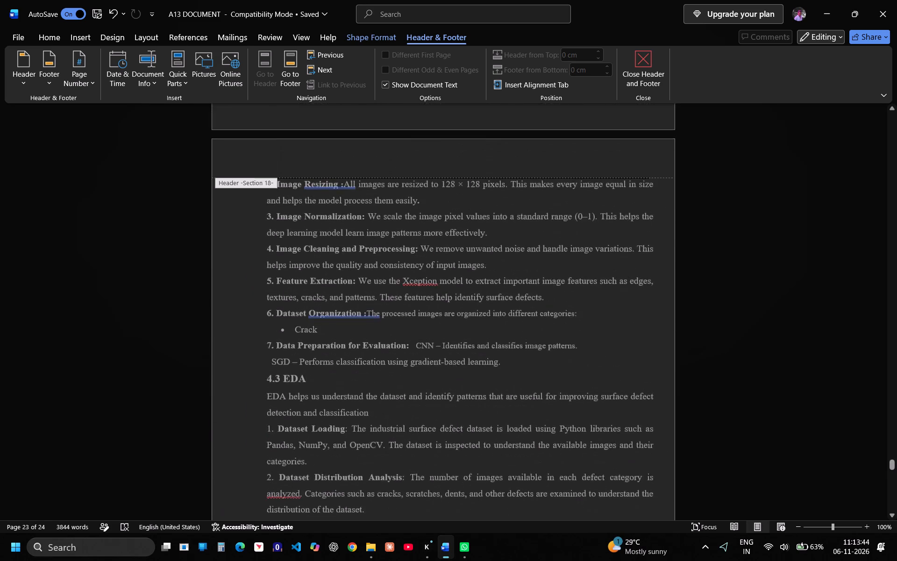
pyautogui.scroll(7, 625, 246)
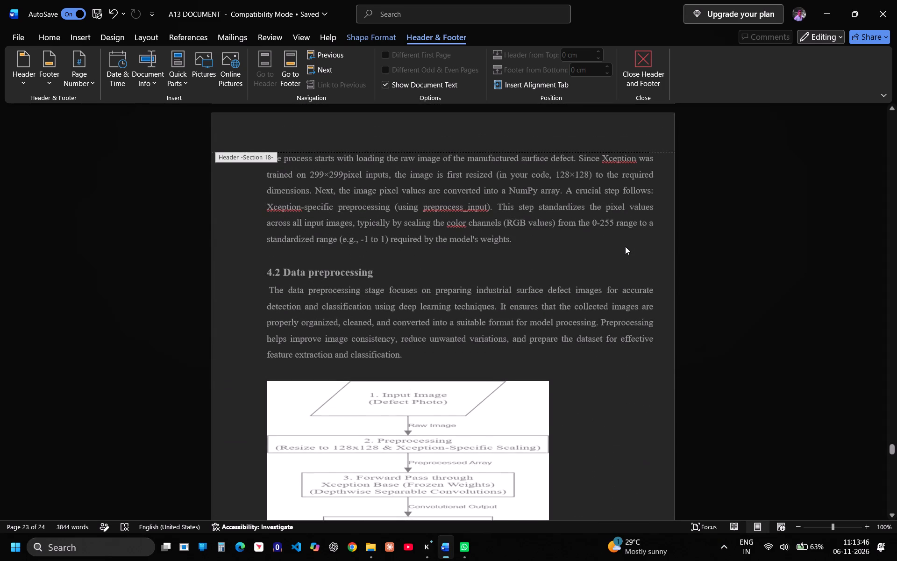
pyautogui.scroll(7, 625, 246)
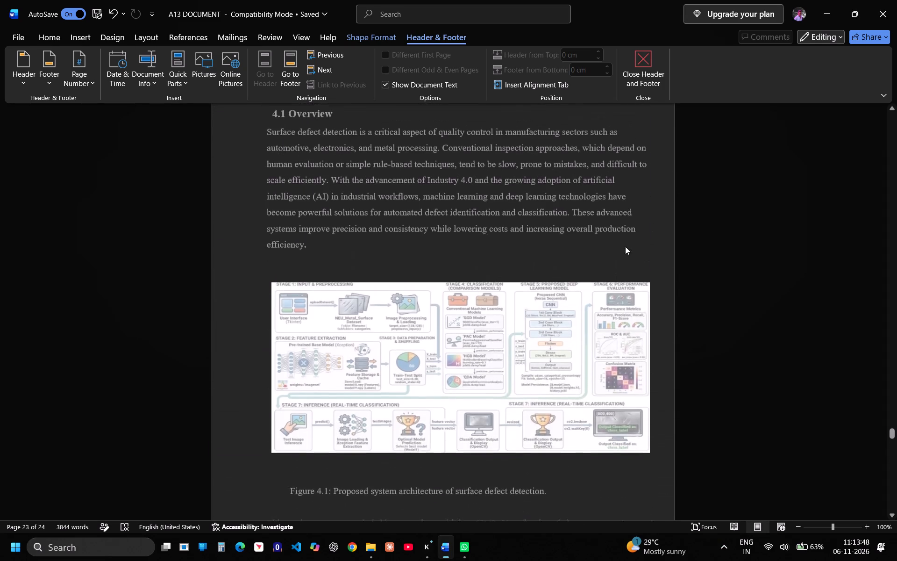
pyautogui.scroll(2, 625, 246)
pyautogui.scroll(-3, 625, 246)
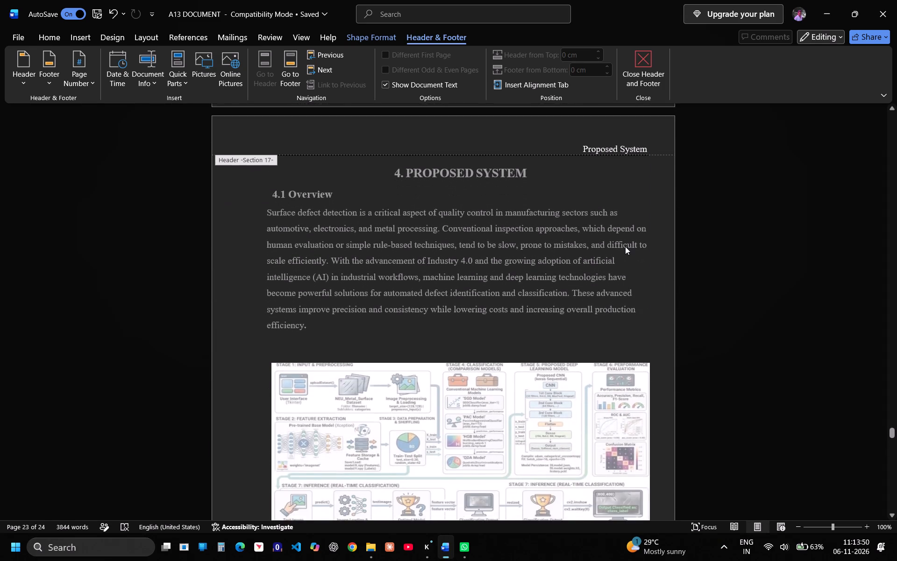
pyautogui.scroll(-5, 625, 246)
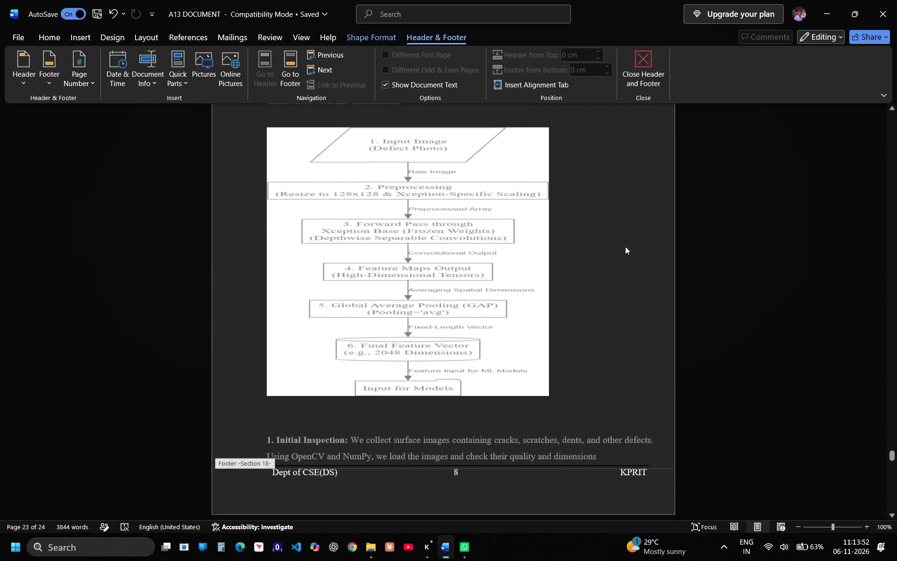
pyautogui.scroll(-6, 625, 246)
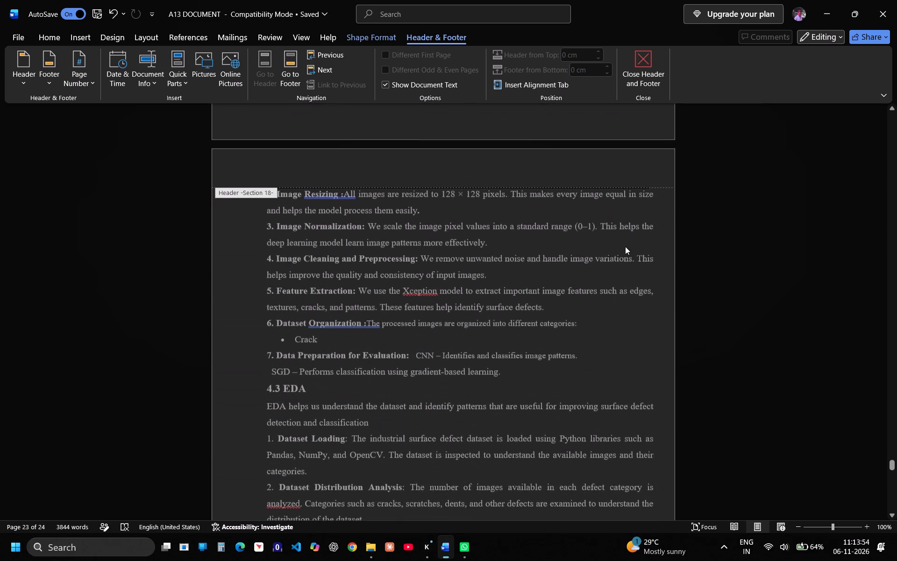
pyautogui.scroll(-6, 625, 246)
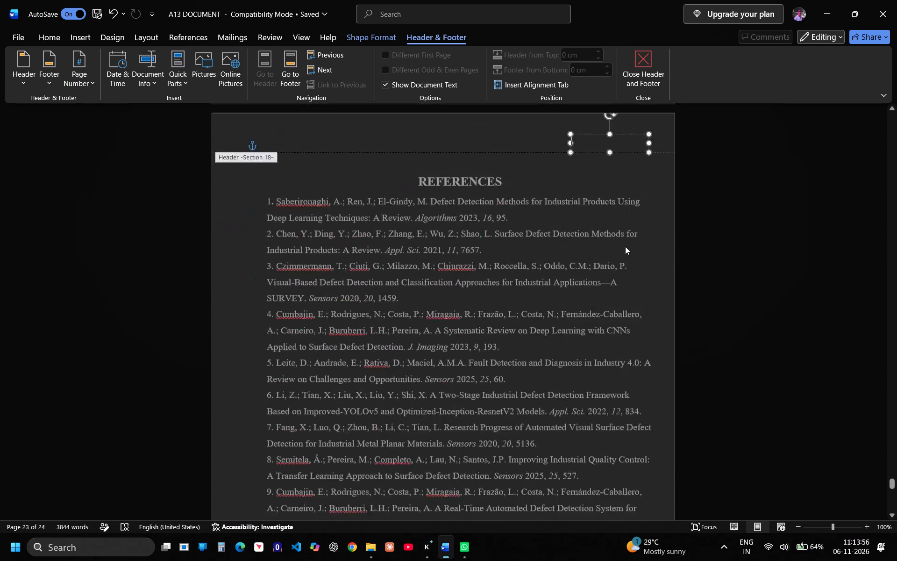
pyautogui.scroll(4, 625, 246)
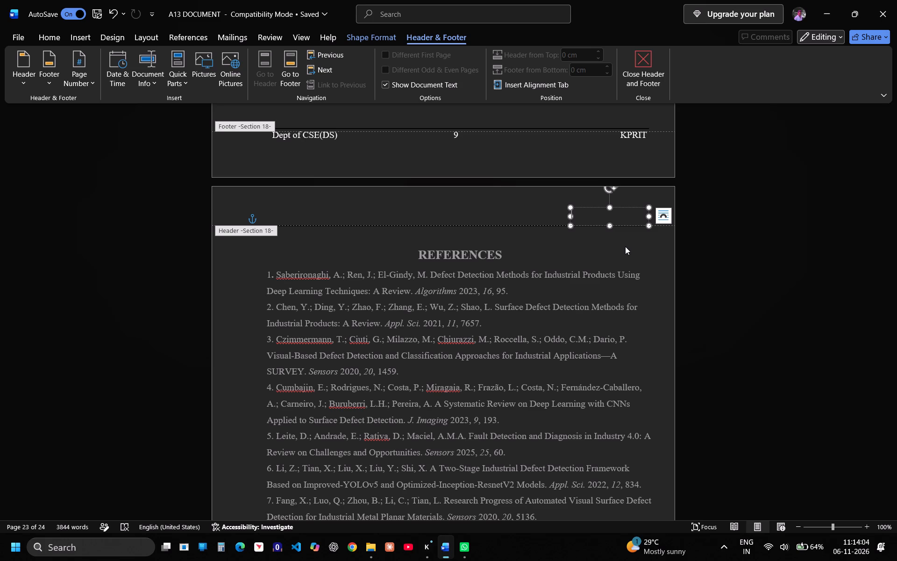
pyautogui.scroll(-1, 625, 246)
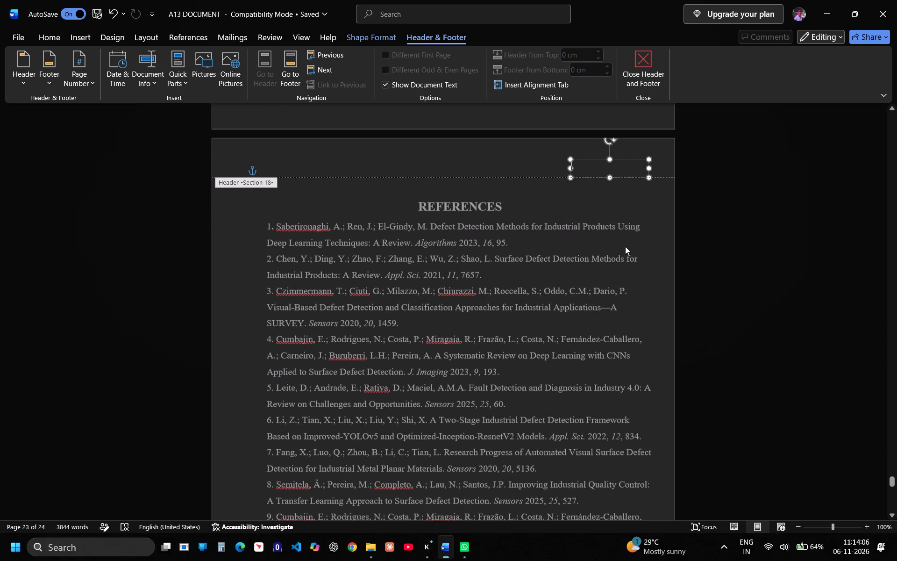
# Enter "fyfy" as the header text on the REFERENCES page and check the headers of the preceding pages.
pyautogui.write('fyfy')
pyautogui.scroll(2, 584, 319)
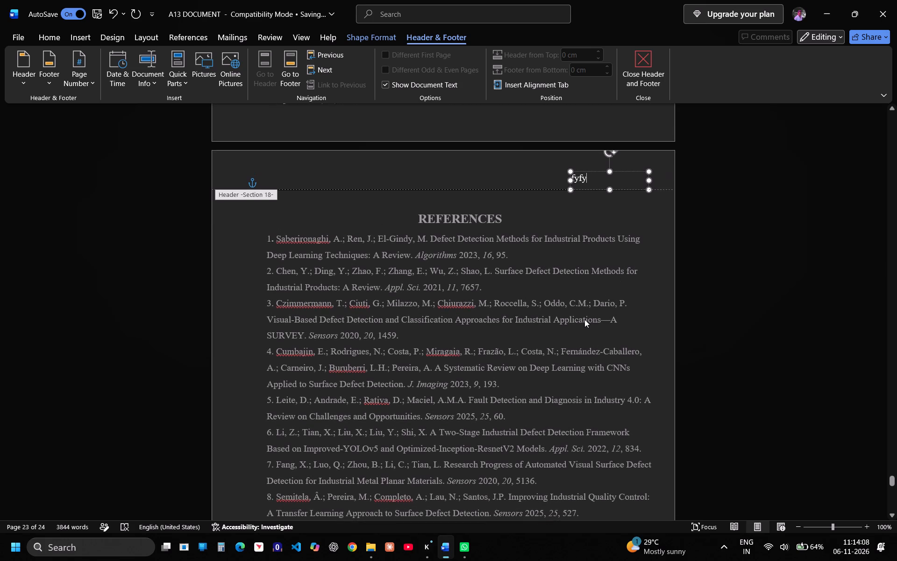
pyautogui.scroll(16, 584, 319)
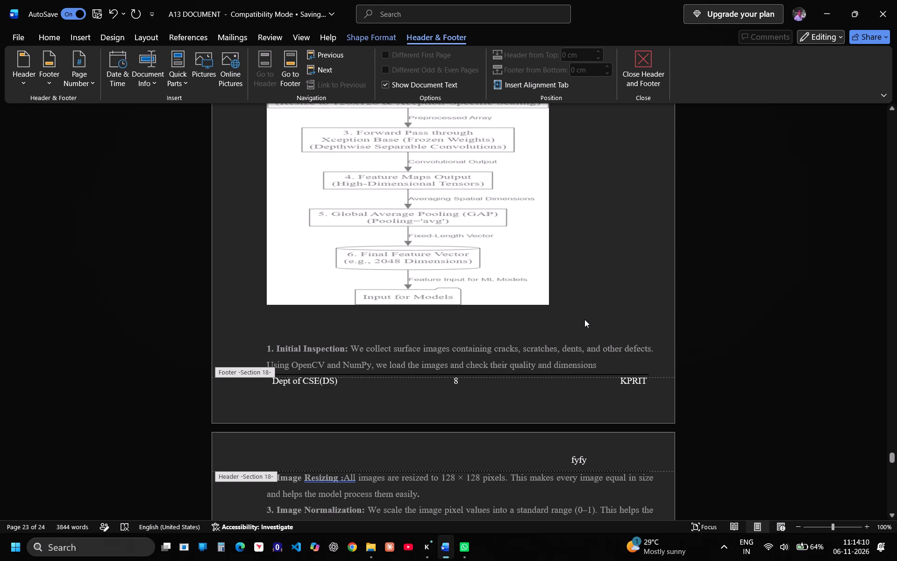
pyautogui.scroll(-9, 584, 319)
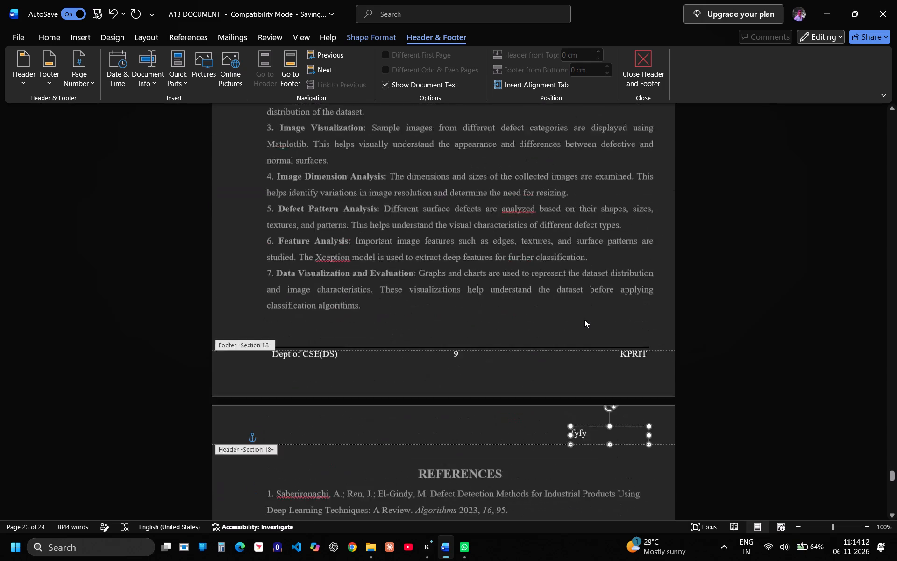
# Leave header editing and insert a Next Page section break after the last reference, number 10.
pyautogui.scroll(-2, 584, 319)
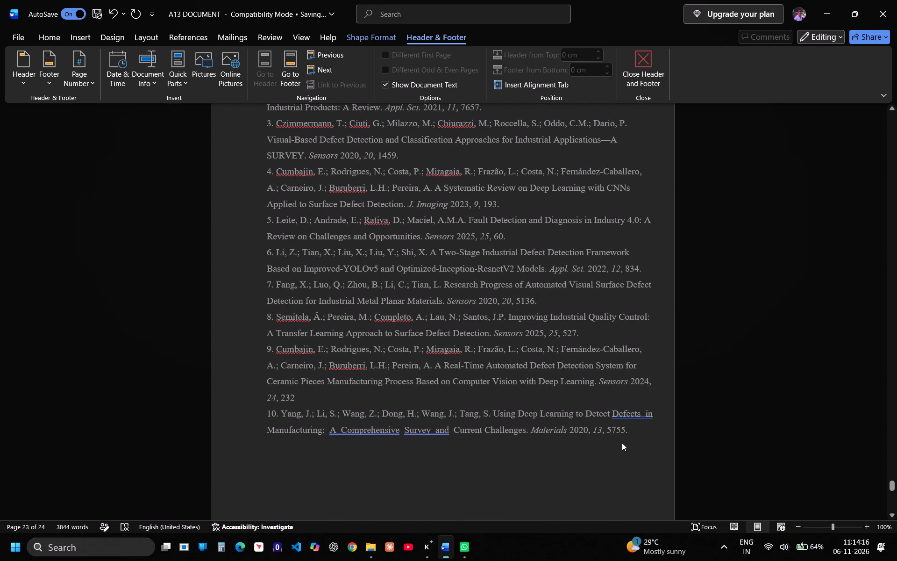
pyautogui.click(630, 433)
pyautogui.click(630, 433)
pyautogui.click(617, 428)
pyautogui.click(617, 428)
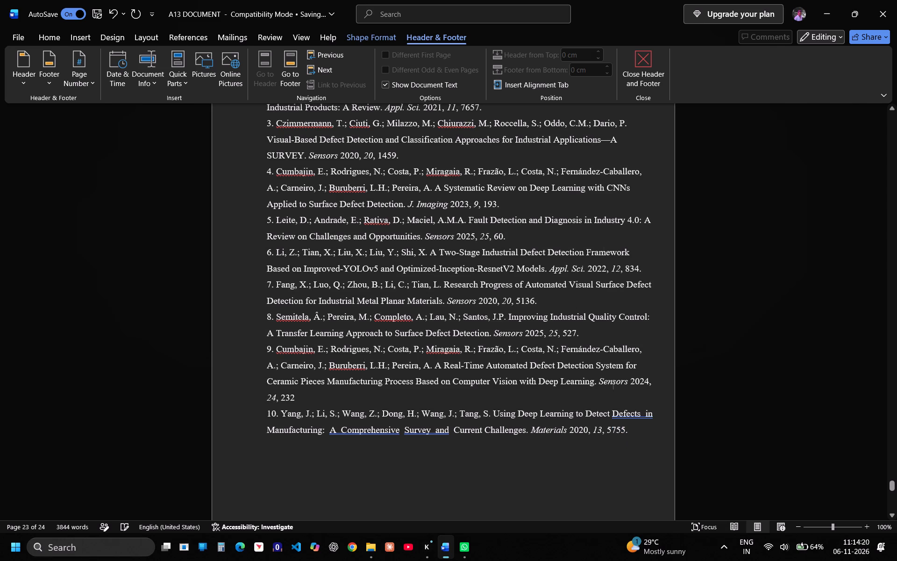
pyautogui.press('Right')
pyautogui.press('Right')
pyautogui.press('Right')
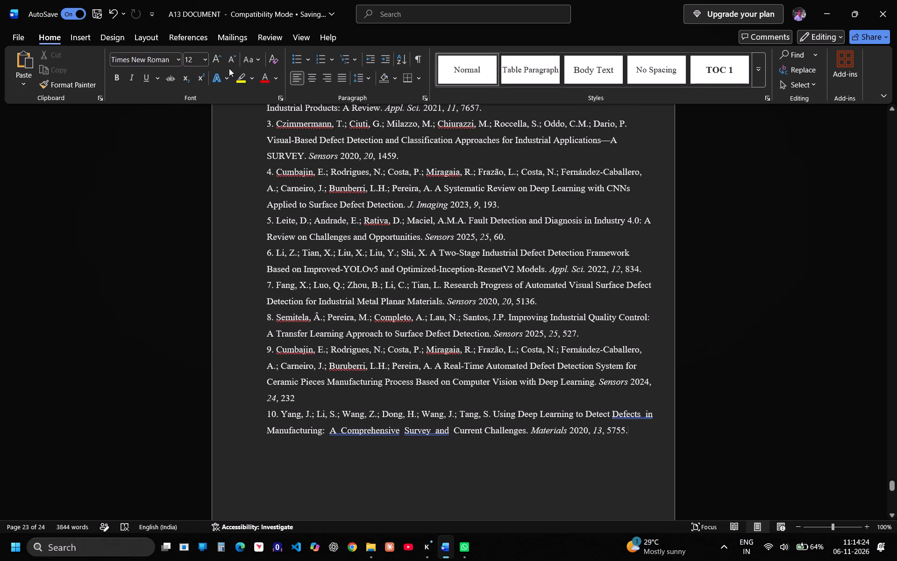
pyautogui.click(141, 29)
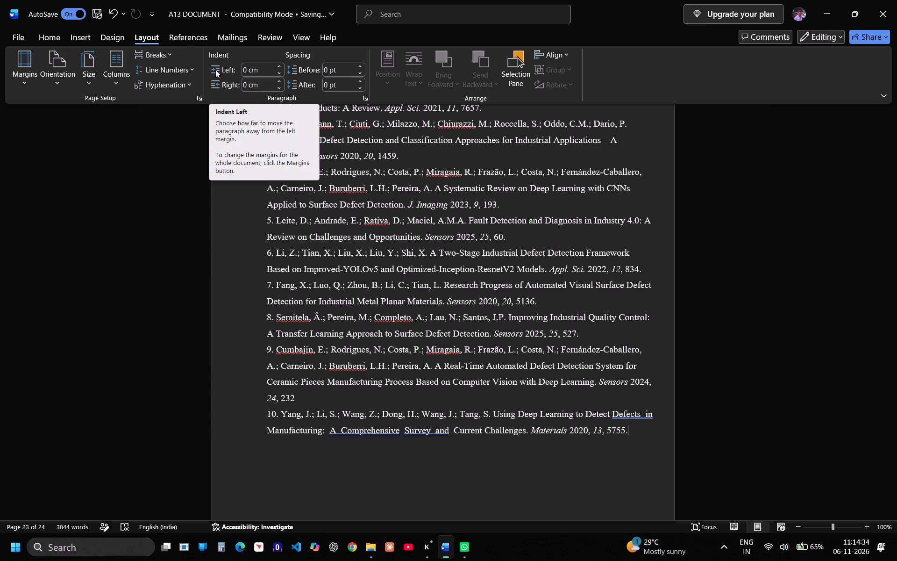
pyautogui.click(170, 52)
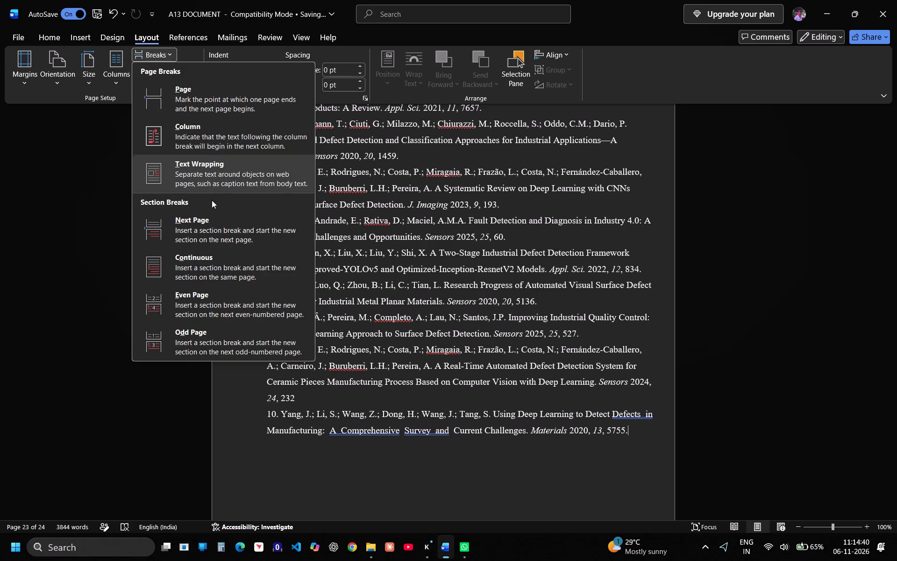
pyautogui.click(199, 224)
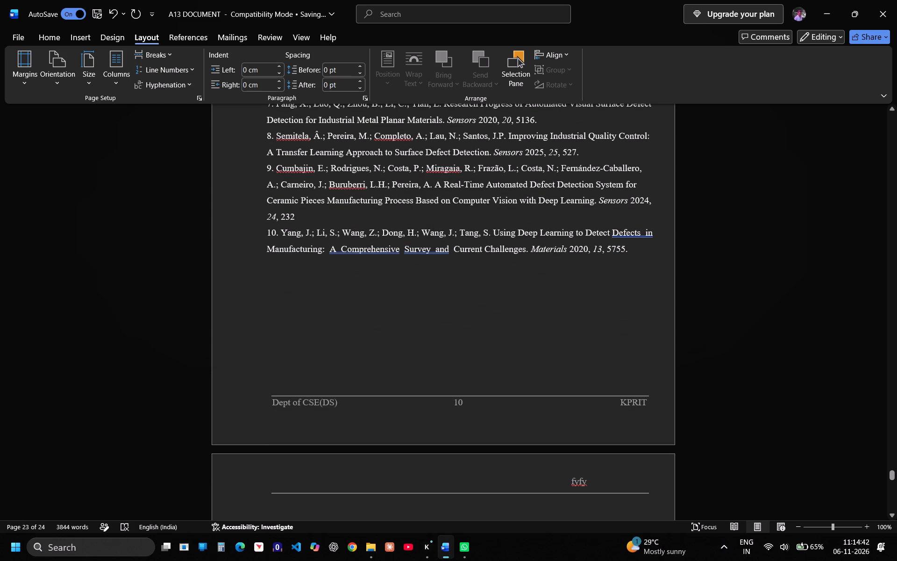
# Check the headers and footers from the REFERENCES page back to the Image Resizing page and forward again.
pyautogui.scroll(-4, 403, 271)
pyautogui.scroll(6, 403, 271)
pyautogui.scroll(-3, 403, 271)
pyautogui.scroll(3, 403, 271)
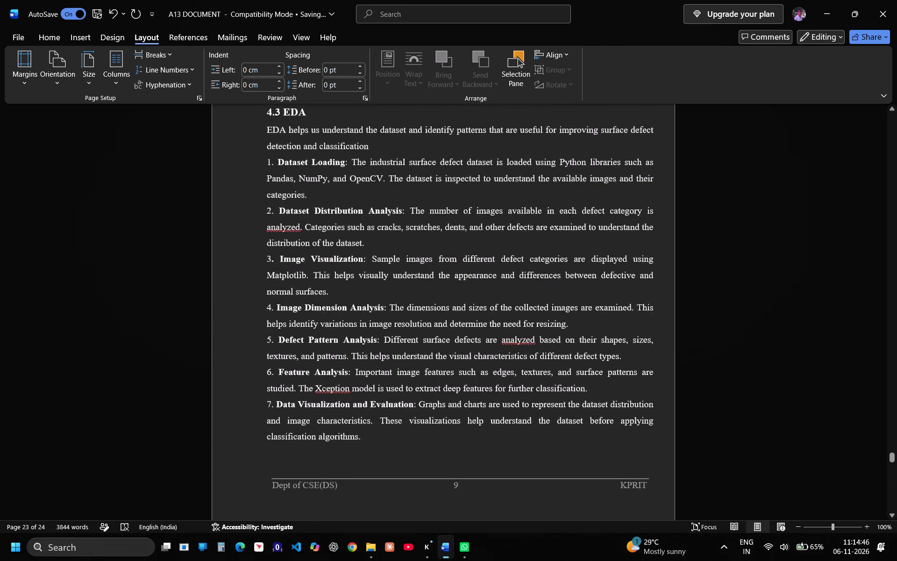
pyautogui.scroll(5, 403, 271)
pyautogui.scroll(-3, 403, 271)
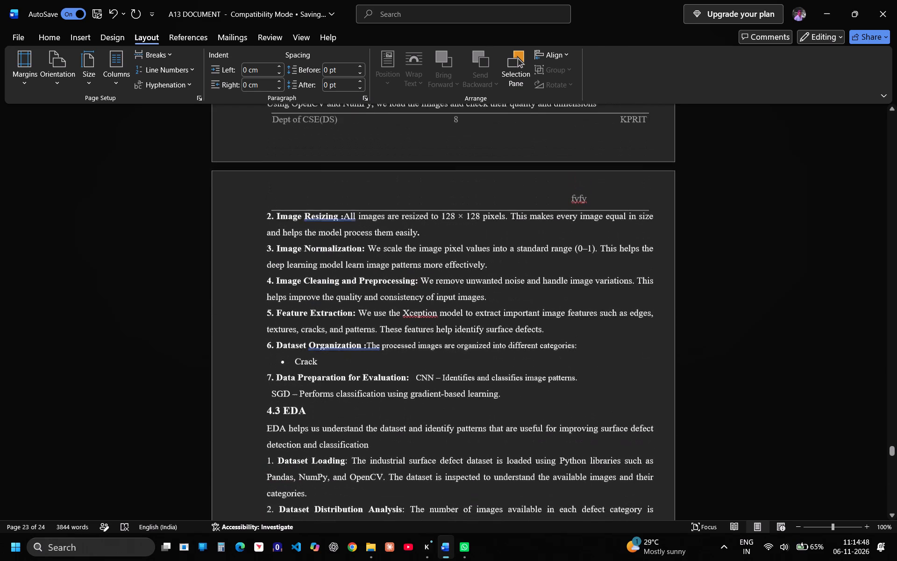
pyautogui.scroll(-7, 403, 271)
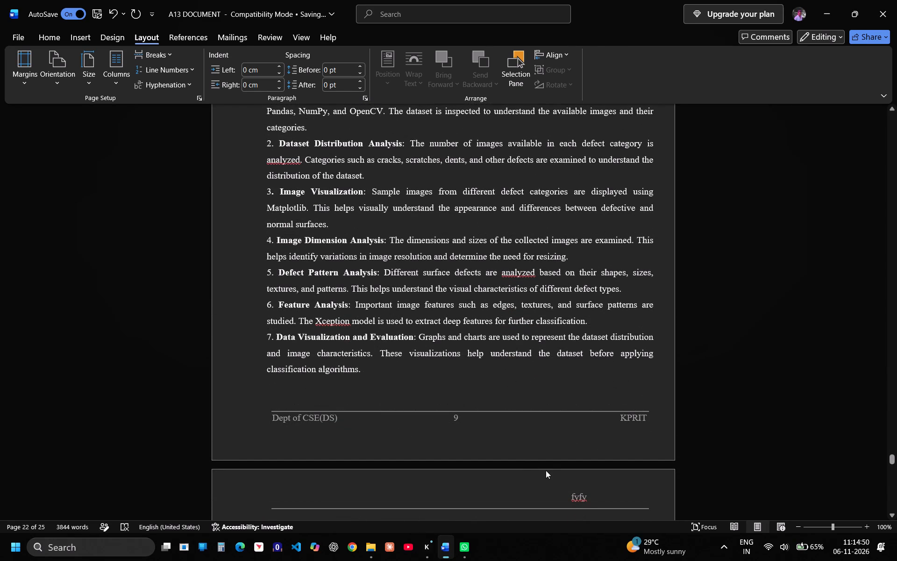
# Append "hh" to the header text on the REFERENCES page and look back over the preceding page.
pyautogui.click(579, 497)
pyautogui.click(579, 497)
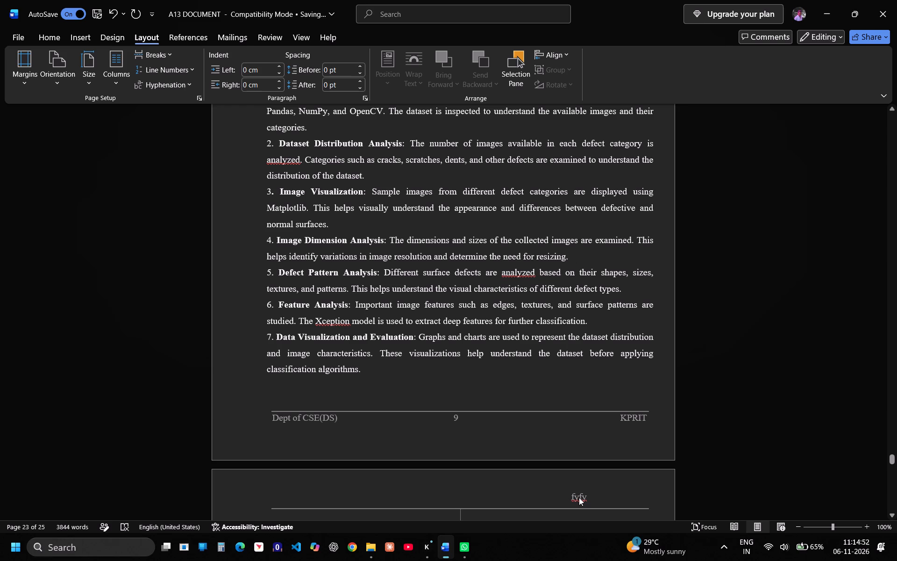
pyautogui.doubleClick(579, 497)
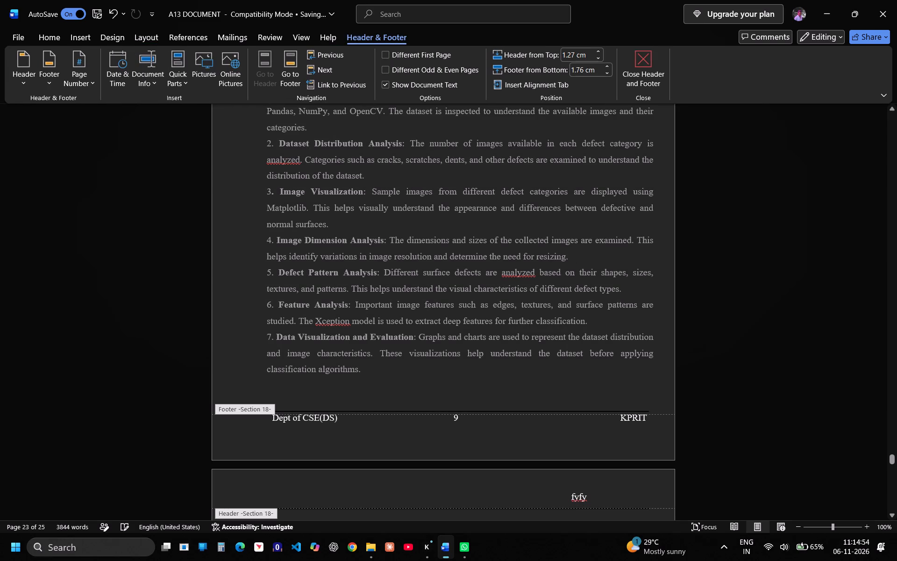
pyautogui.press('Right')
pyautogui.press('Left')
pyautogui.press('Right')
pyautogui.click(598, 496)
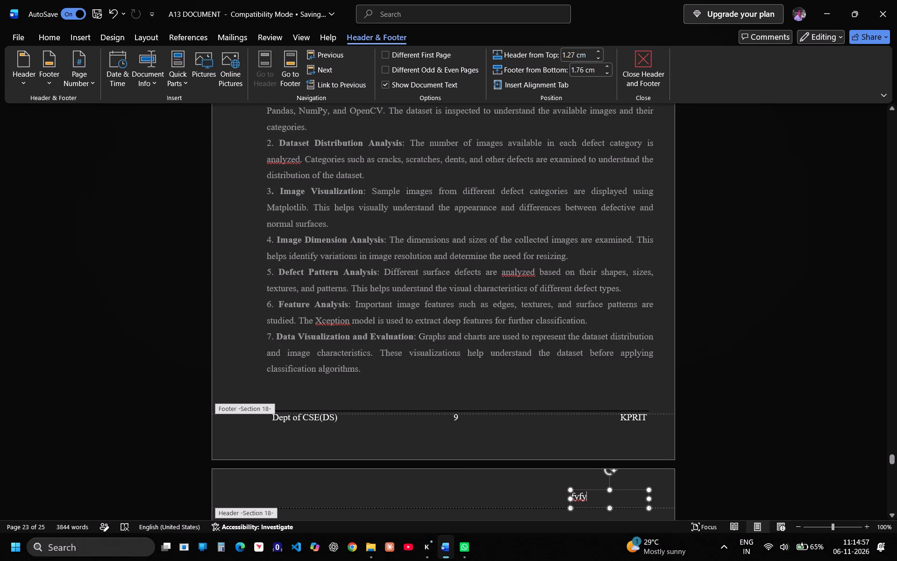
pyautogui.write('hh')
pyautogui.scroll(3, 598, 496)
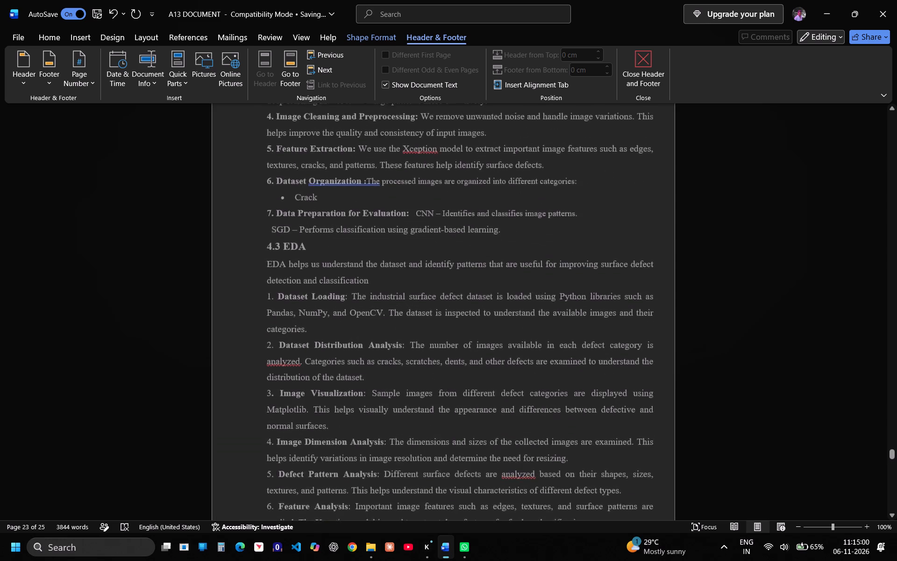
pyautogui.scroll(-2, 598, 496)
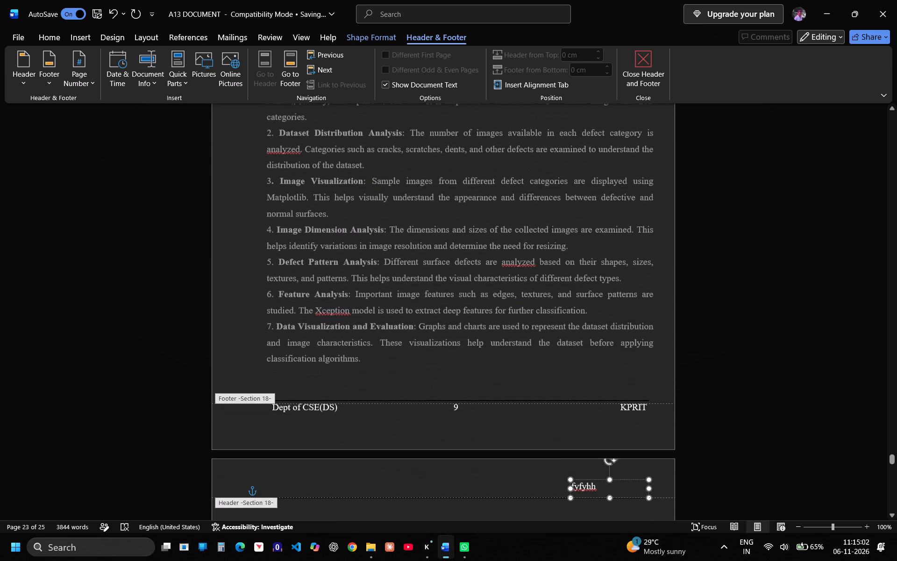
pyautogui.scroll(-2, 598, 496)
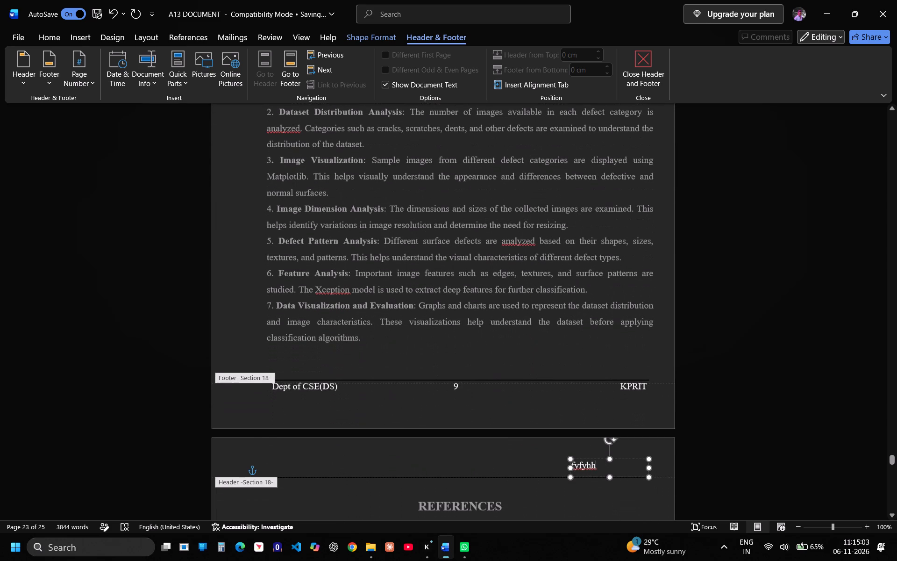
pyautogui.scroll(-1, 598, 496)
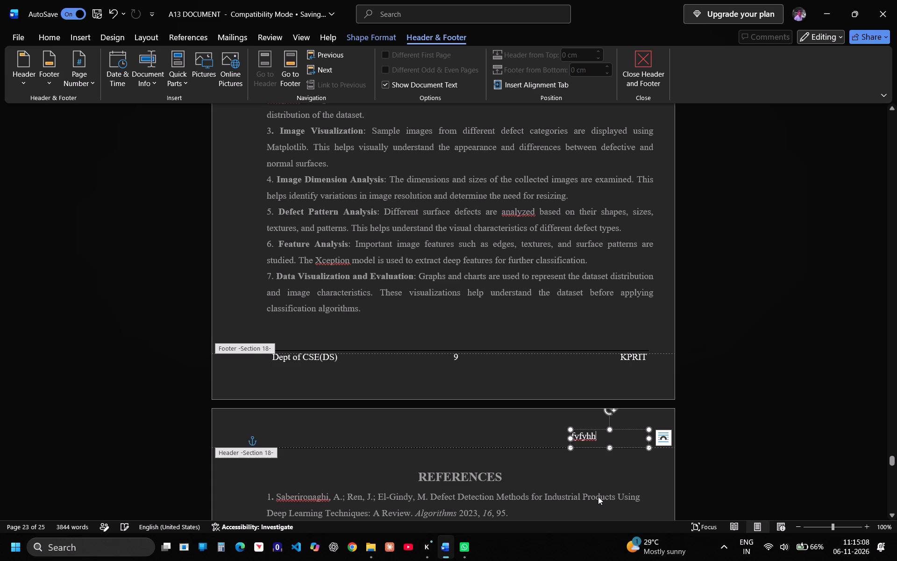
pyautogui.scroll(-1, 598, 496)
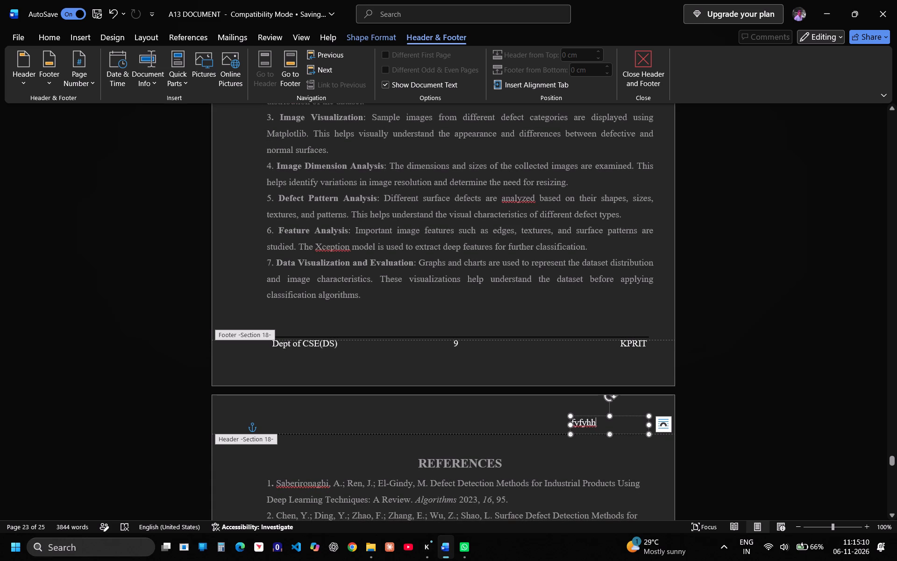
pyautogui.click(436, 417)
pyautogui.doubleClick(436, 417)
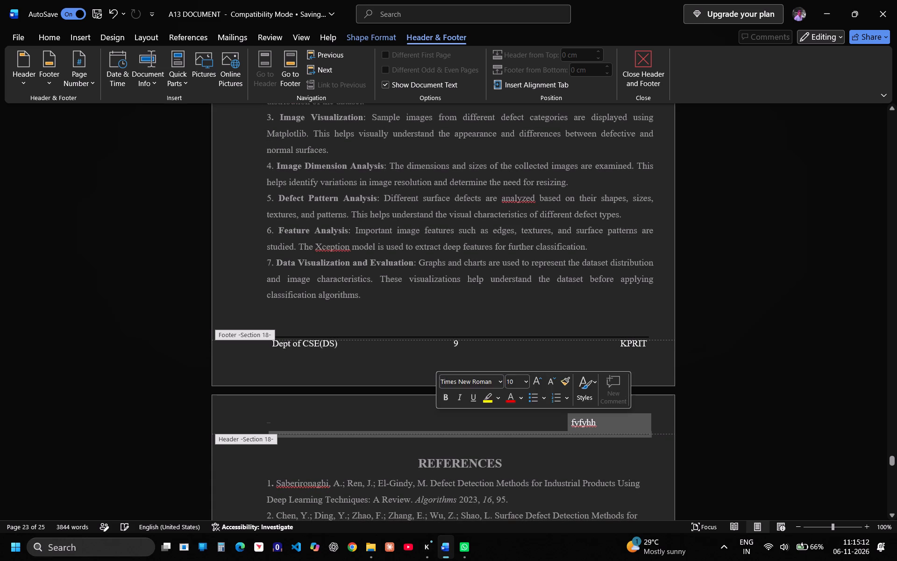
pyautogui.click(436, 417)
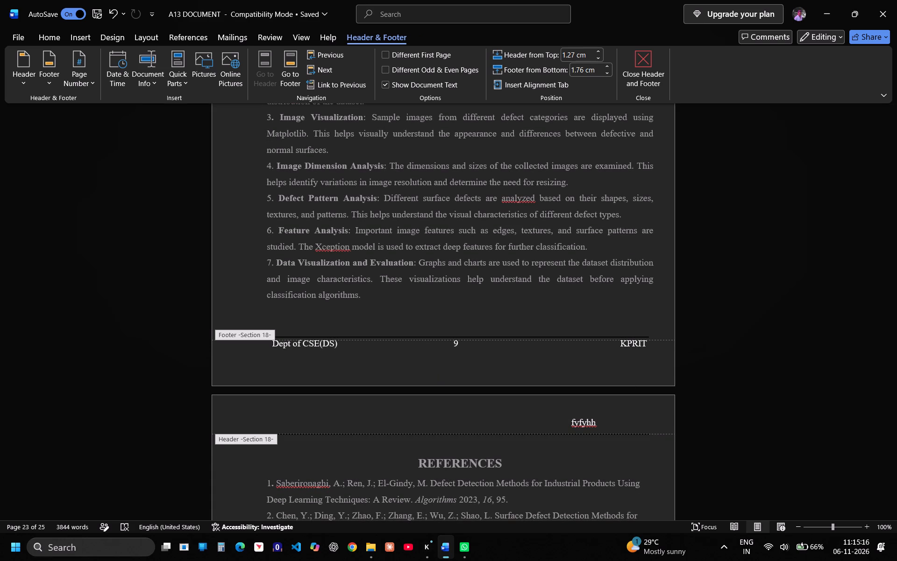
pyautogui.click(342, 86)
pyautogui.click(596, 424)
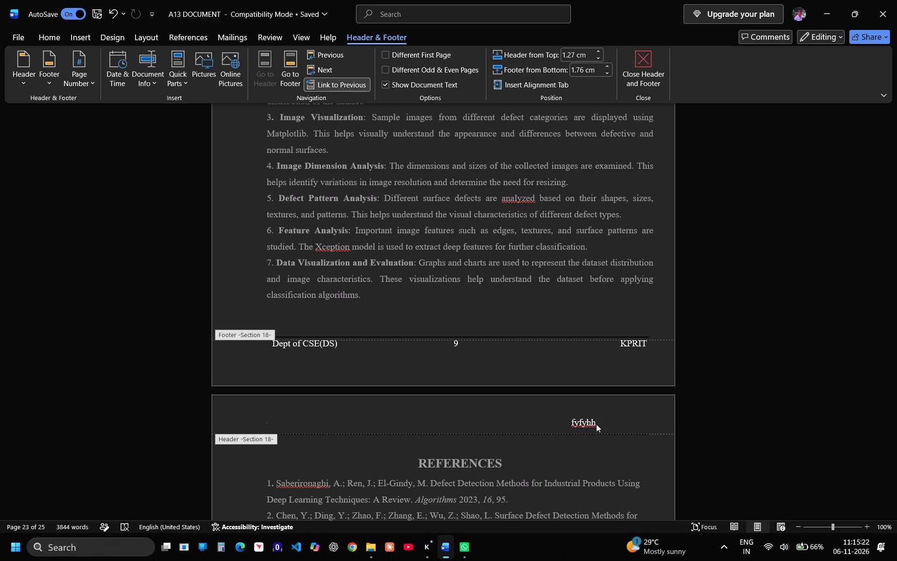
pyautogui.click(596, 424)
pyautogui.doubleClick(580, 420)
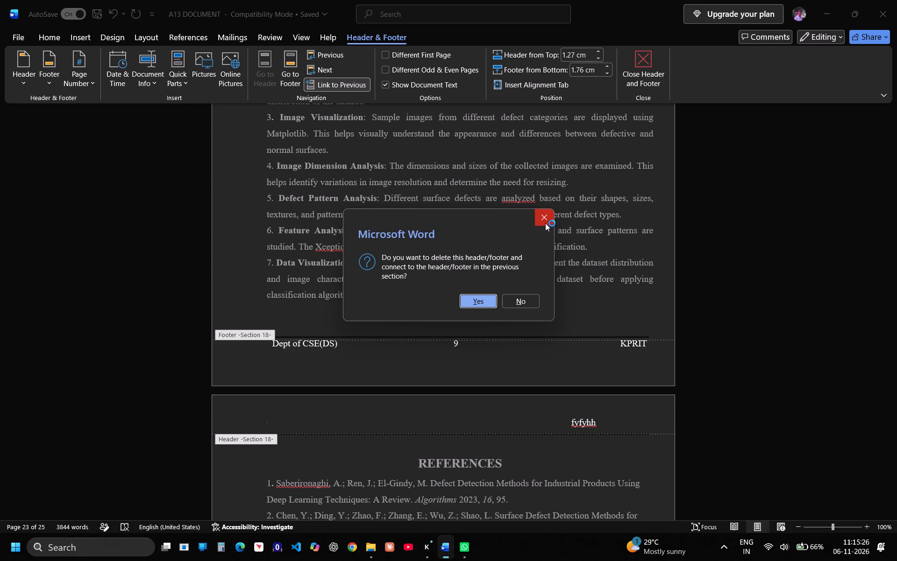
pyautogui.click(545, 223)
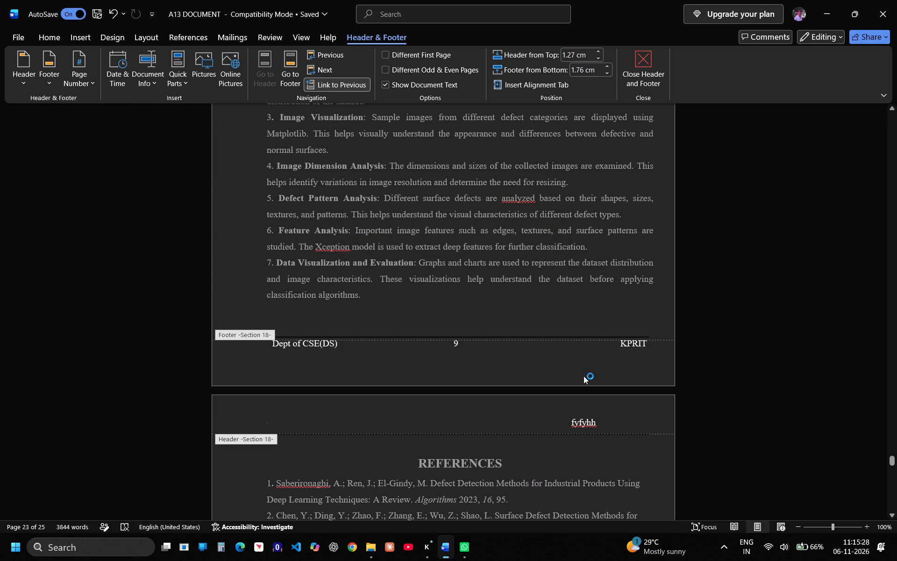
# Replace the header text on the REFERENCES page with "References".
pyautogui.click(591, 421)
pyautogui.press('Right')
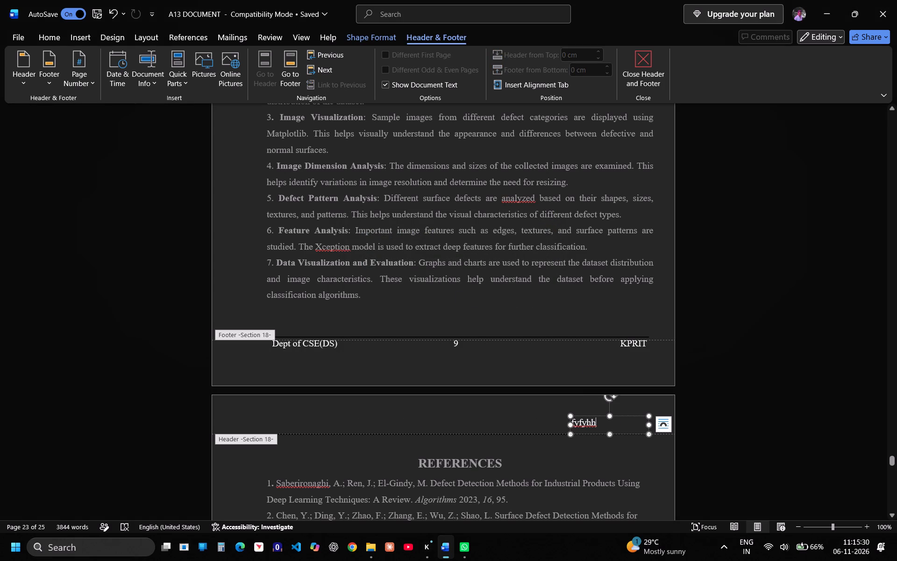
pyautogui.press('Right')
pyautogui.press('BackSpace')
pyautogui.press('BackSpace')
pyautogui.press('BackSpace')
pyautogui.press('BackSpace')
pyautogui.press('BackSpace')
pyautogui.press('BackSpace')
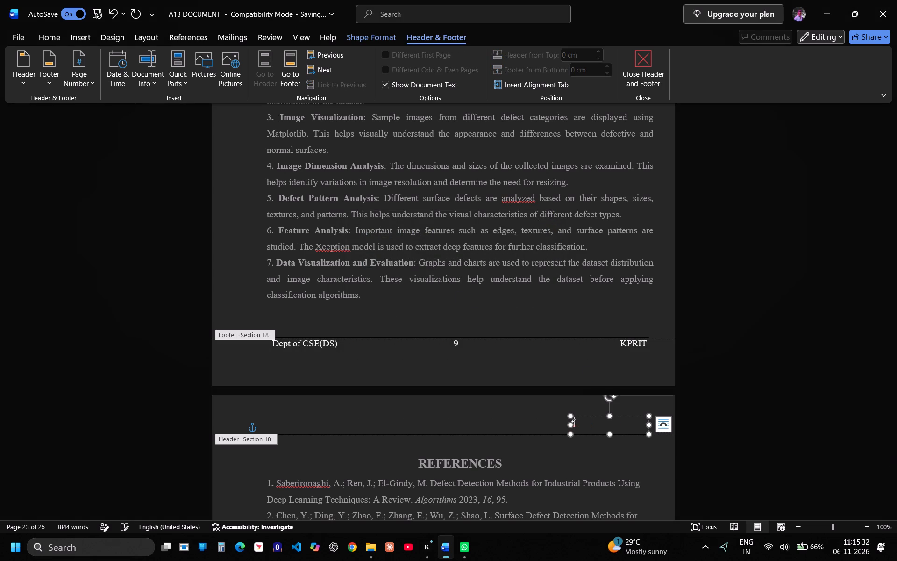
pyautogui.write('Re')
pyautogui.write('ferences')
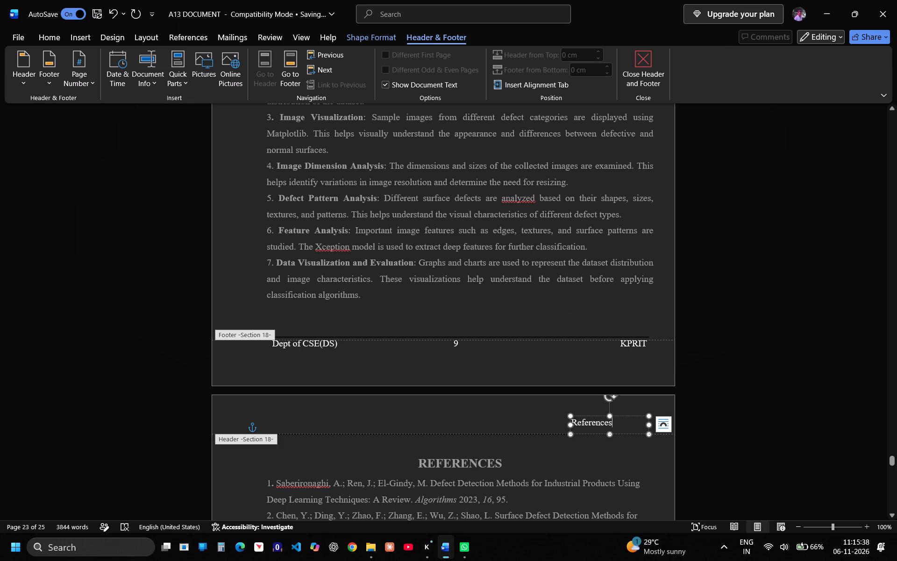
# Narrow the header text box on the REFERENCES page from its left edge to fit the word "References".
pyautogui.moveTo(569, 425); pyautogui.dragTo(595, 424)
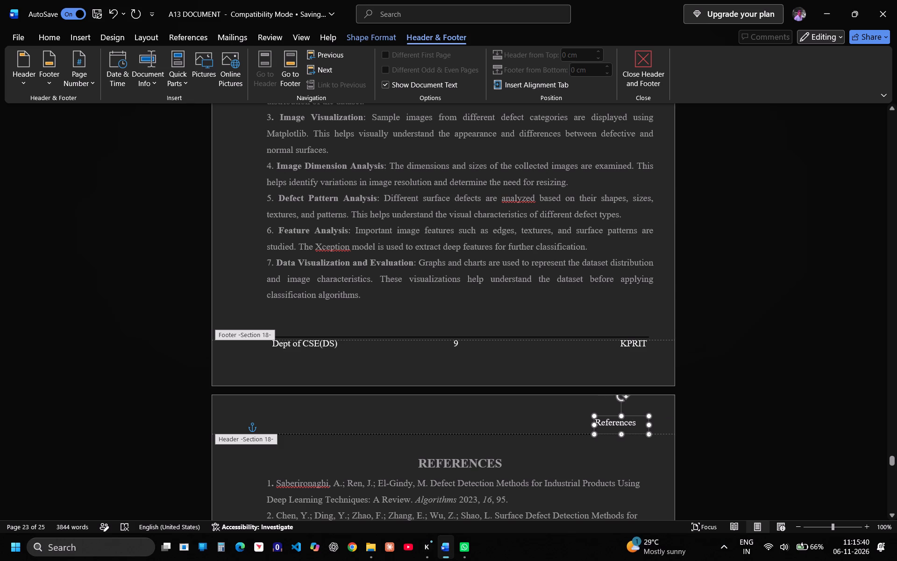
pyautogui.moveTo(595, 424); pyautogui.dragTo(600, 424)
pyautogui.click(729, 363)
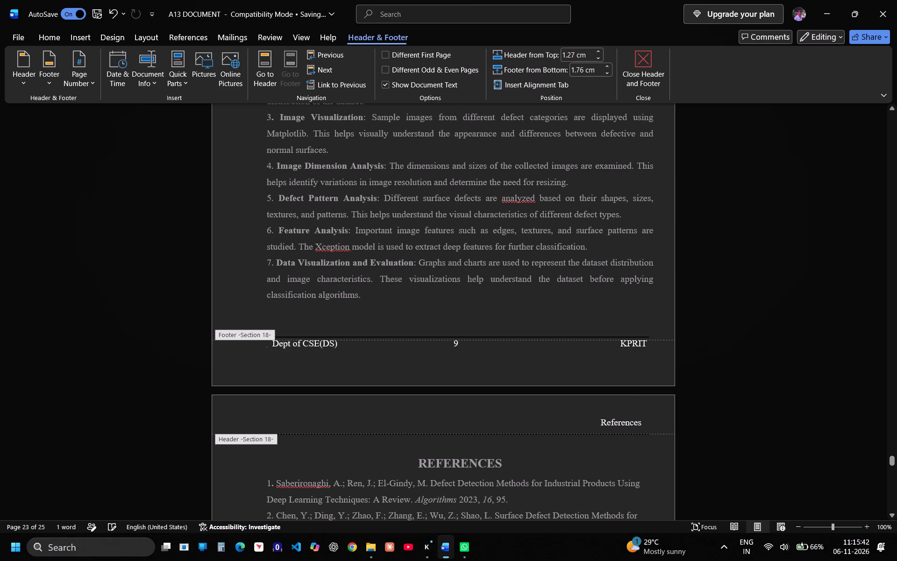
# Check the headers and footers of the pages between the Image Resizing text and the REFERENCES page.
pyautogui.scroll(10, 729, 363)
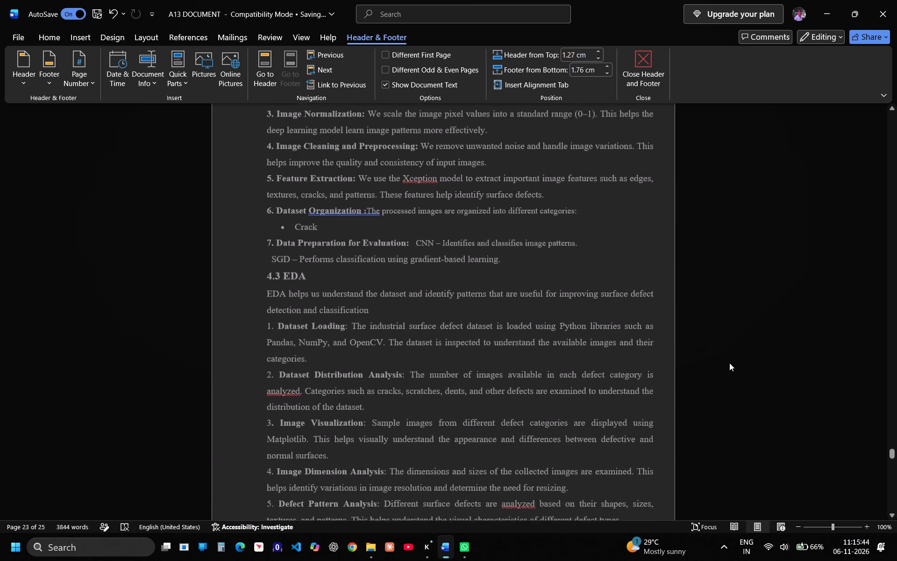
pyautogui.scroll(5, 729, 363)
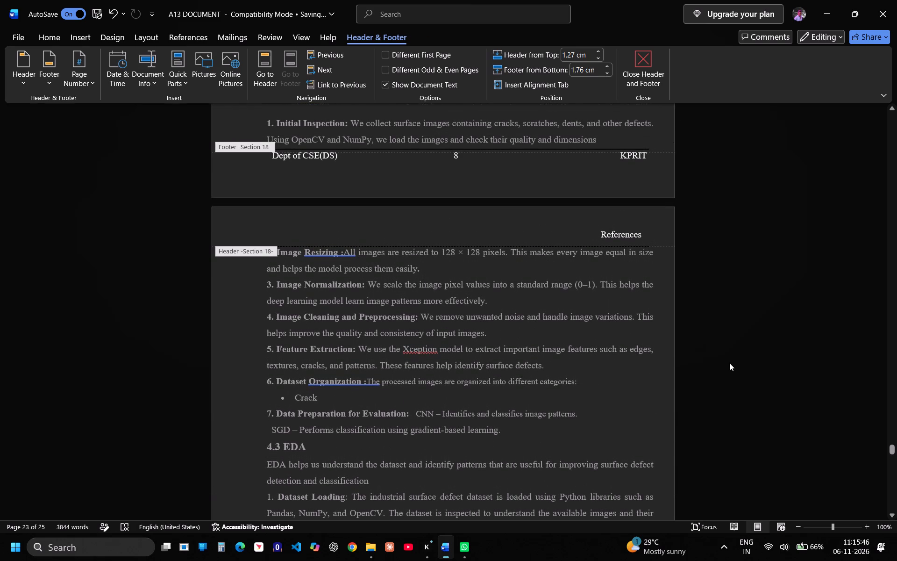
pyautogui.scroll(3, 631, 237)
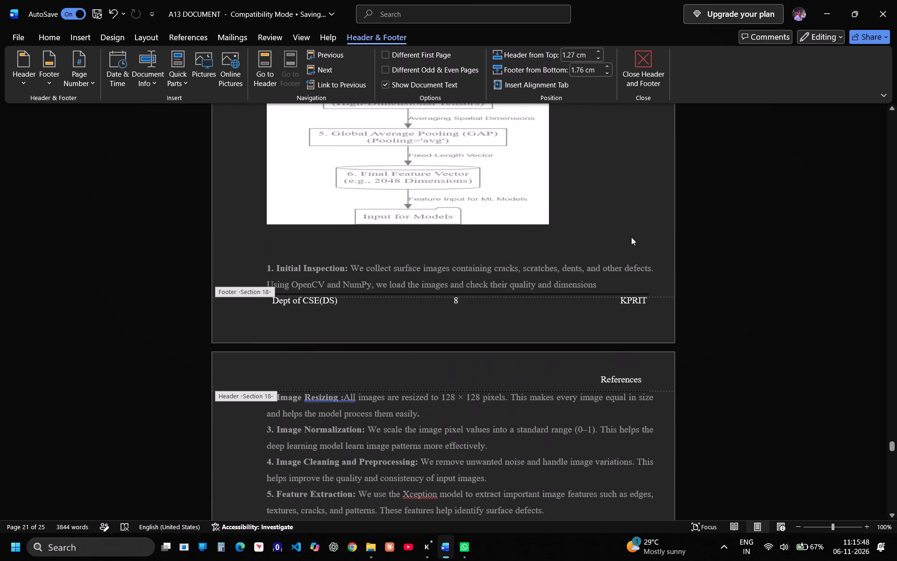
pyautogui.scroll(-7, 631, 237)
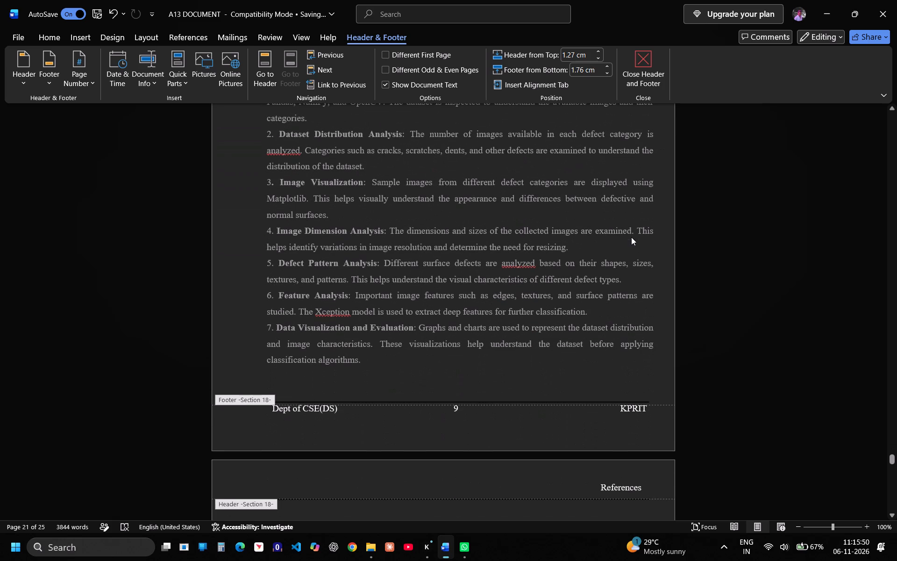
pyautogui.scroll(-2, 451, 424)
# Shorten the header text on the Image Resizing page to "Refers".
pyautogui.scroll(4, 451, 424)
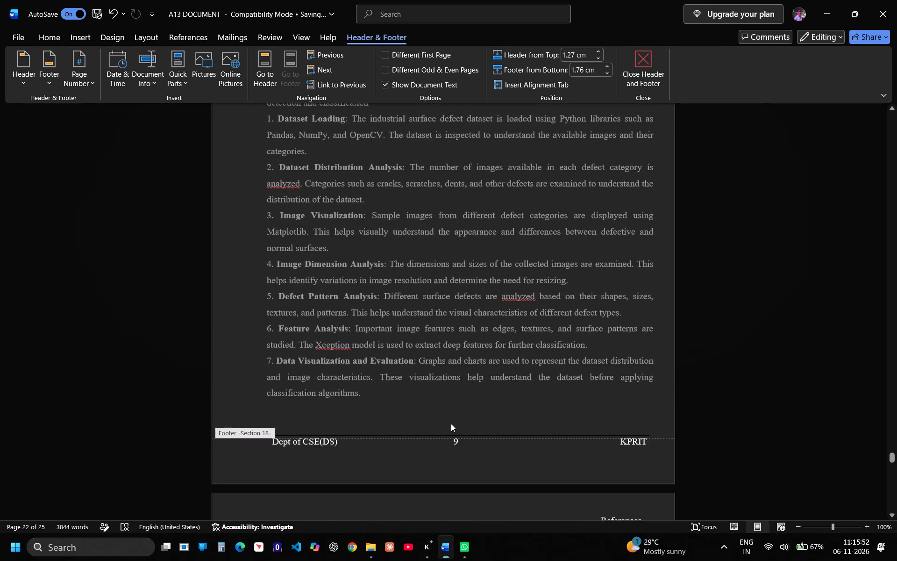
pyautogui.scroll(3, 451, 424)
pyautogui.click(634, 198)
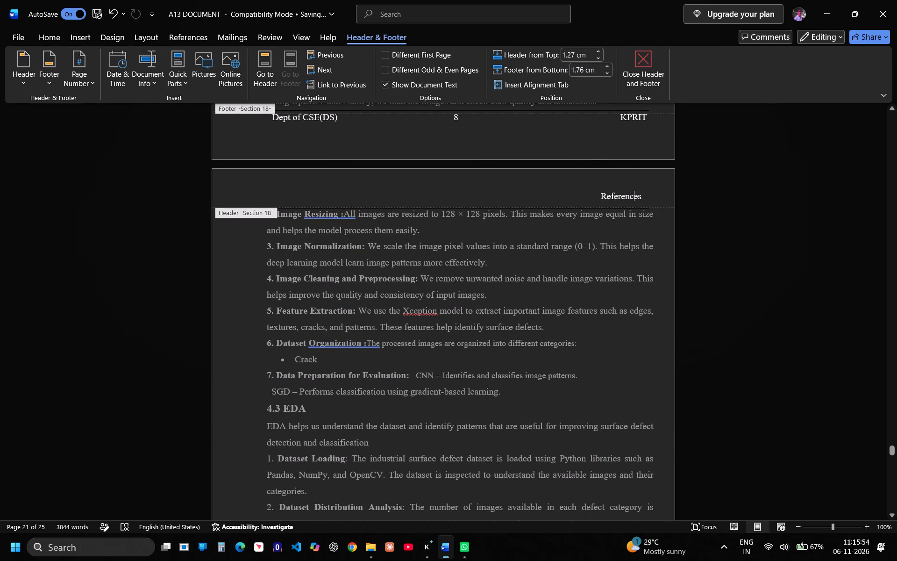
pyautogui.press('Right')
pyautogui.press('BackSpace')
pyautogui.press('BackSpace')
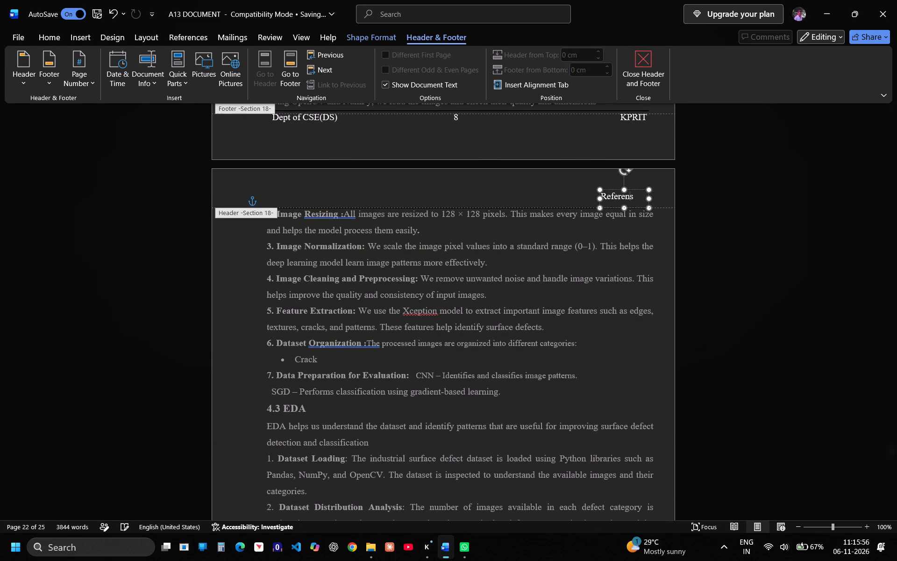
pyautogui.press('BackSpace')
pyautogui.press('BackSpace')
# Compare the section headers and footers across the Proposed System pages, from the chapter's opening page to the page numbered 9.
pyautogui.scroll(-7, 740, 278)
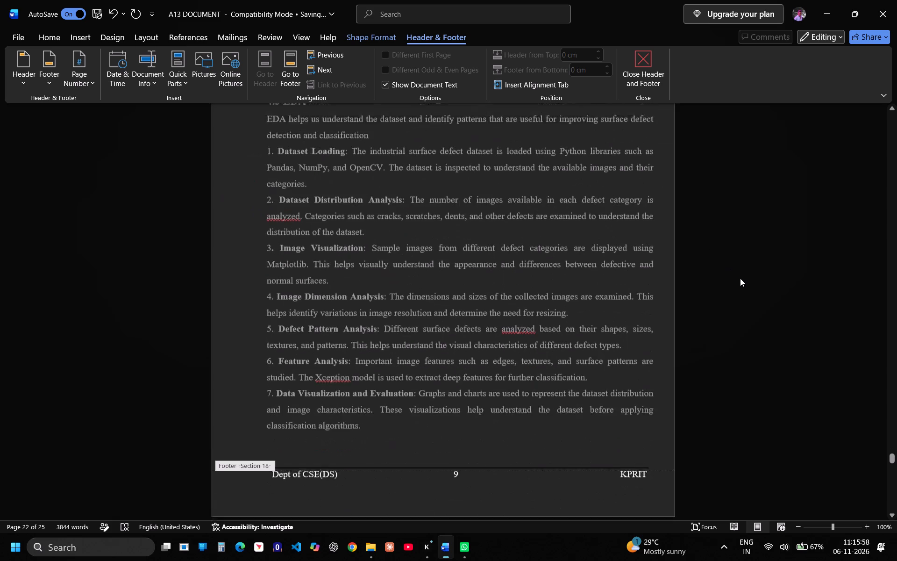
pyautogui.scroll(-1, 740, 278)
pyautogui.scroll(13, 740, 278)
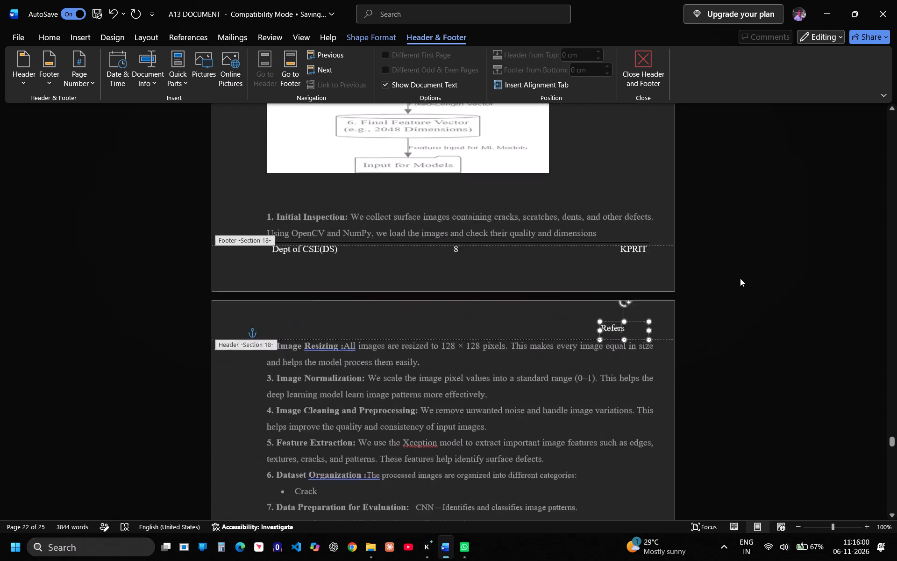
pyautogui.scroll(2, 740, 278)
pyautogui.scroll(-1, 740, 278)
pyautogui.scroll(1, 740, 278)
pyautogui.scroll(-1, 740, 278)
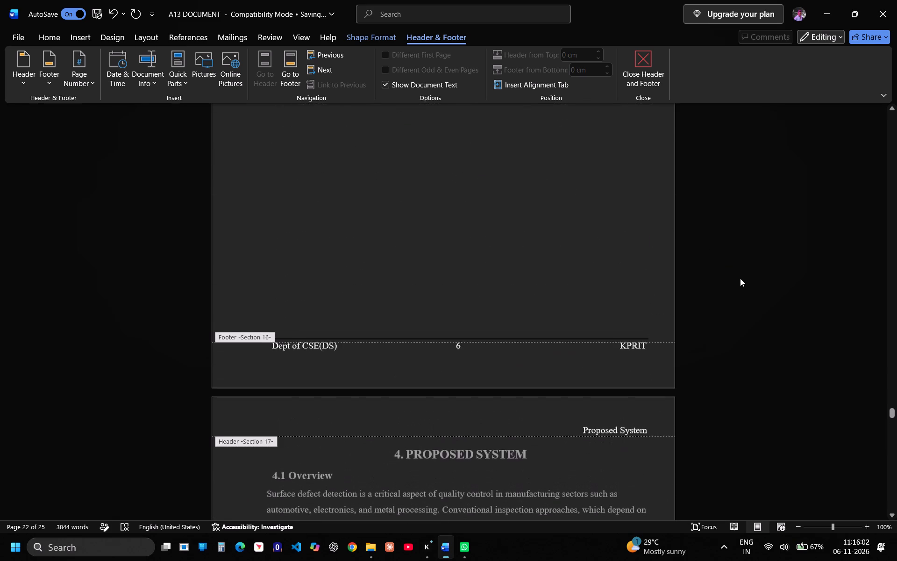
pyautogui.scroll(-1, 740, 278)
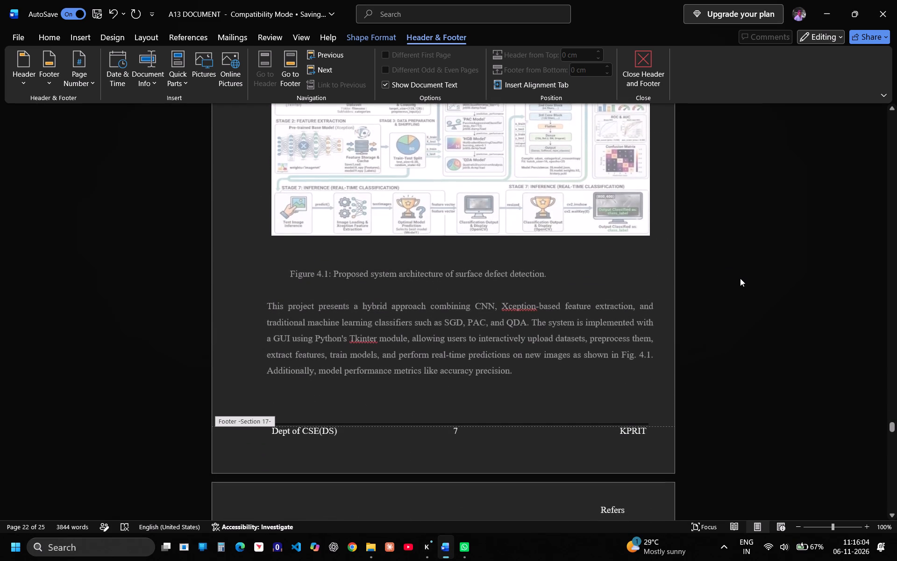
pyautogui.scroll(-2, 740, 278)
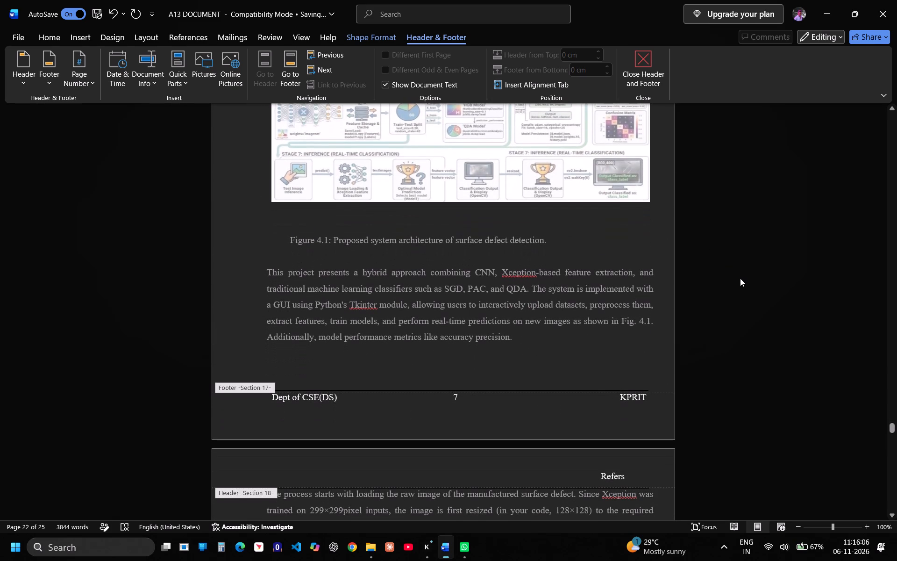
# Leave header editing and place the insertion point after "accuracy precision." at the end of the paragraph below Figure 4.1.
pyautogui.click(548, 342)
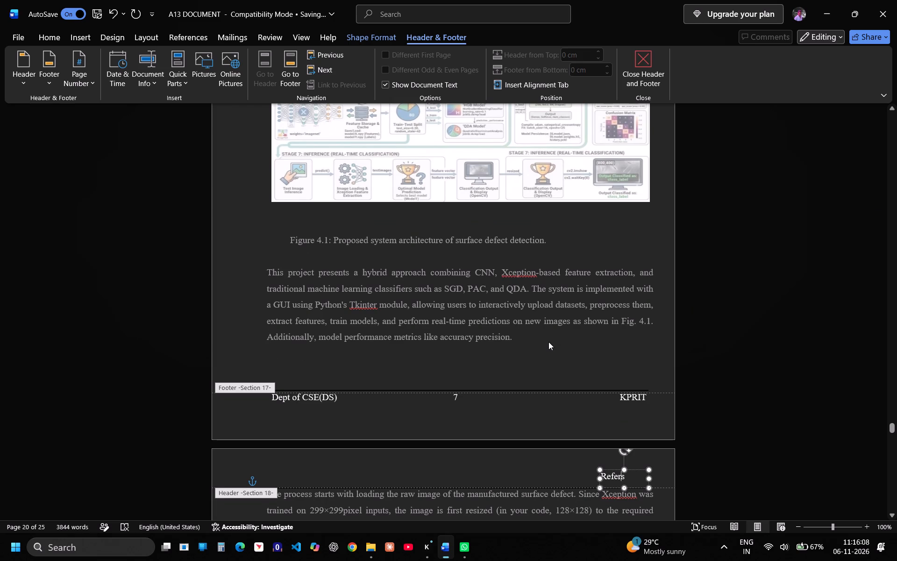
pyautogui.click(548, 342)
pyautogui.click(518, 338)
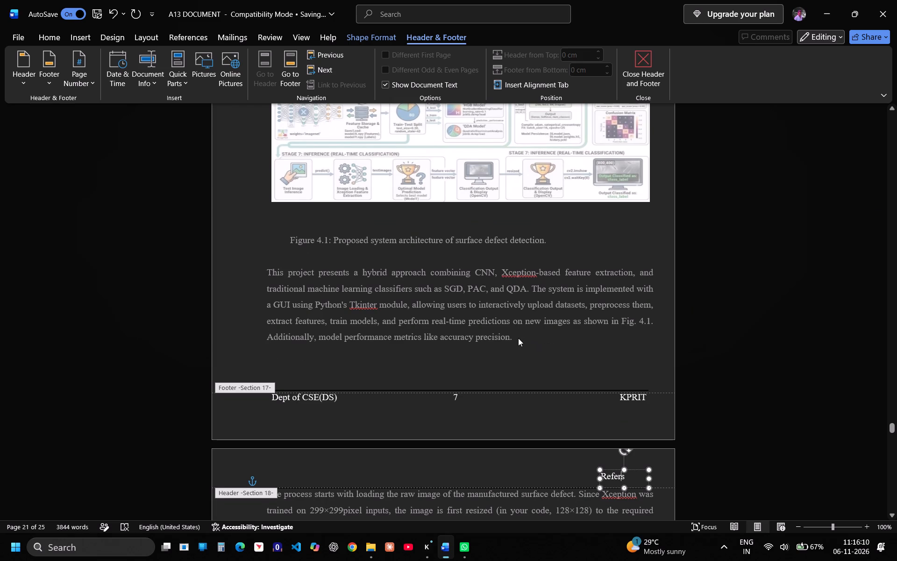
pyautogui.click(518, 338)
pyautogui.doubleClick(518, 338)
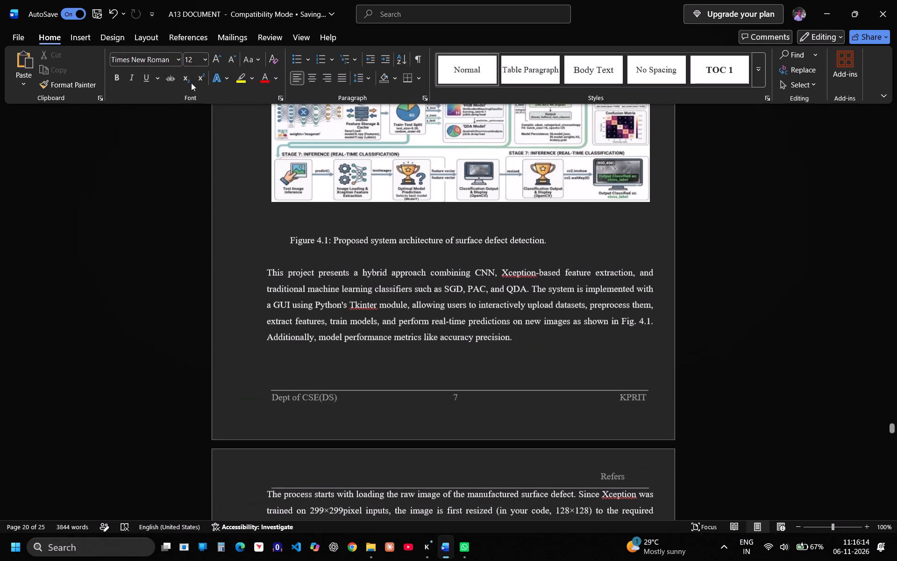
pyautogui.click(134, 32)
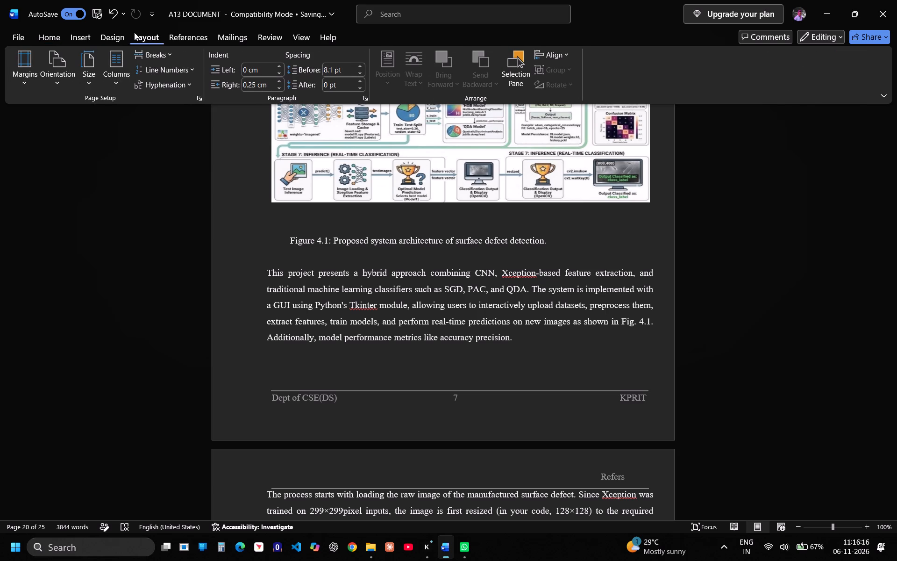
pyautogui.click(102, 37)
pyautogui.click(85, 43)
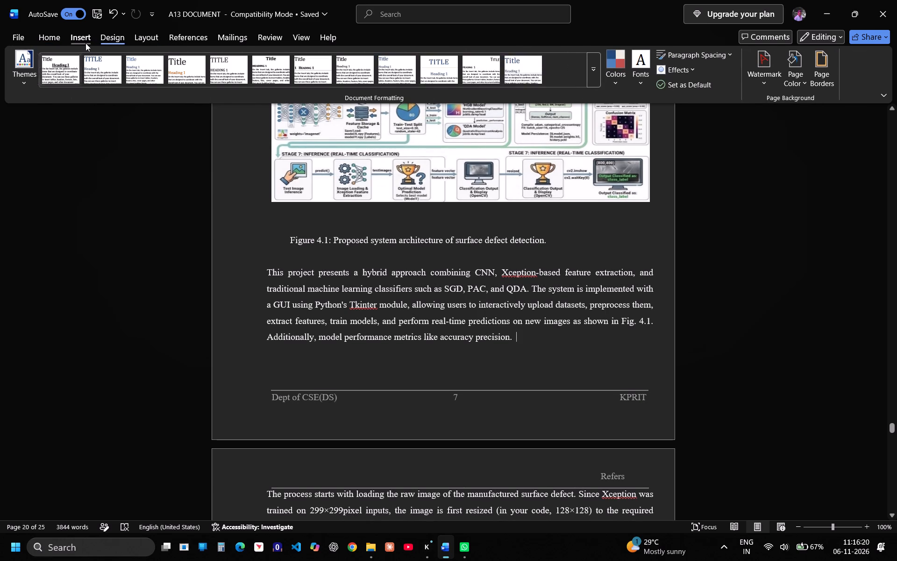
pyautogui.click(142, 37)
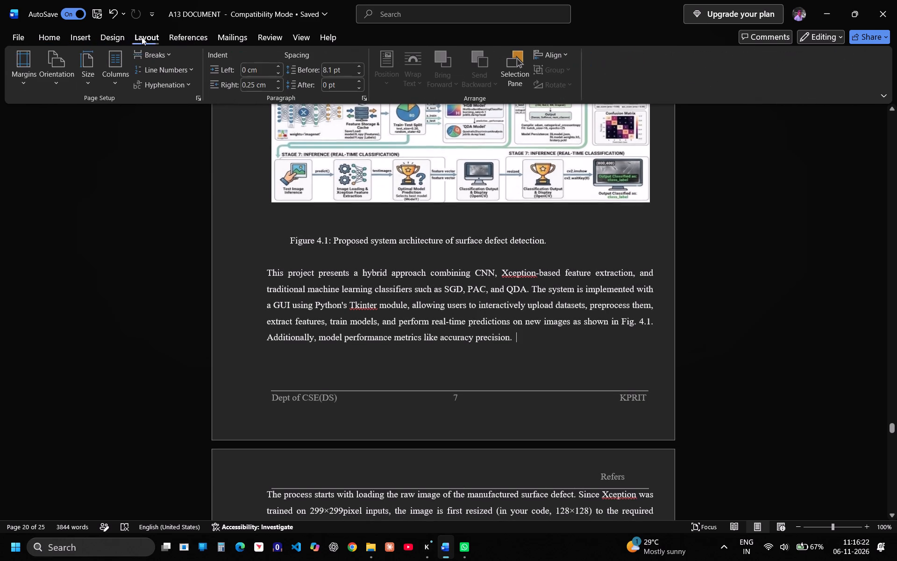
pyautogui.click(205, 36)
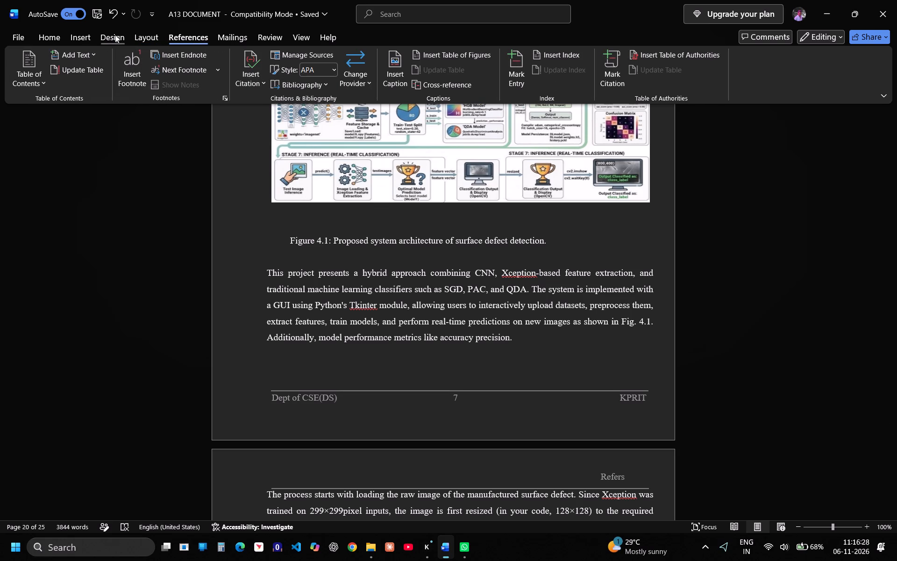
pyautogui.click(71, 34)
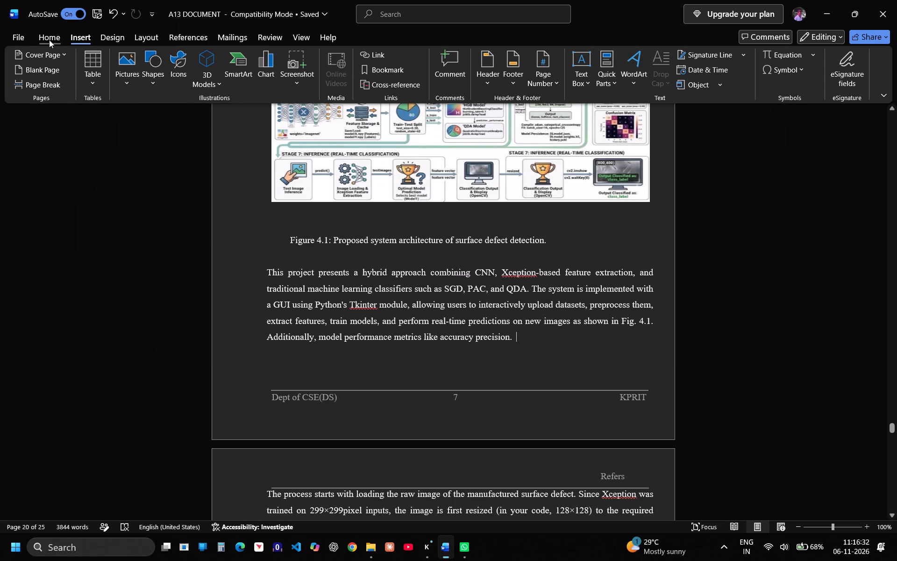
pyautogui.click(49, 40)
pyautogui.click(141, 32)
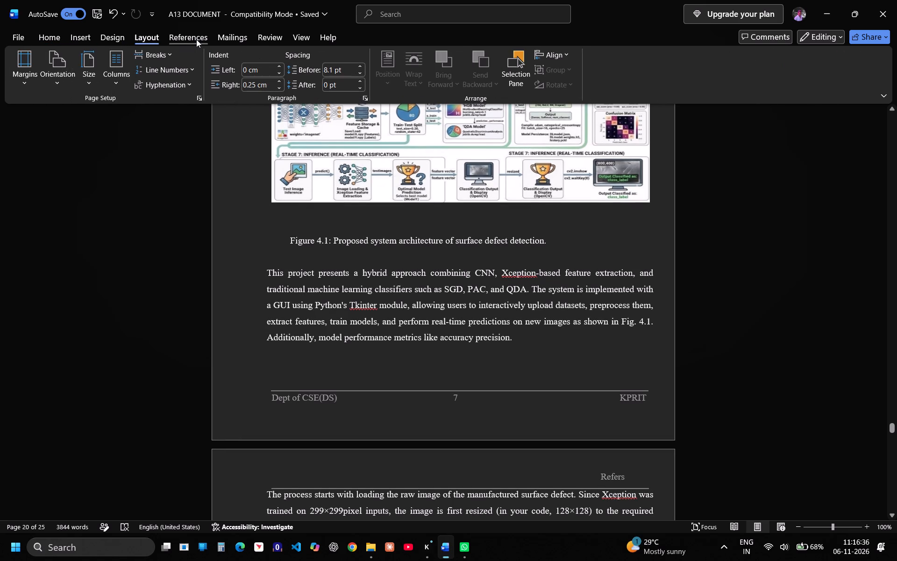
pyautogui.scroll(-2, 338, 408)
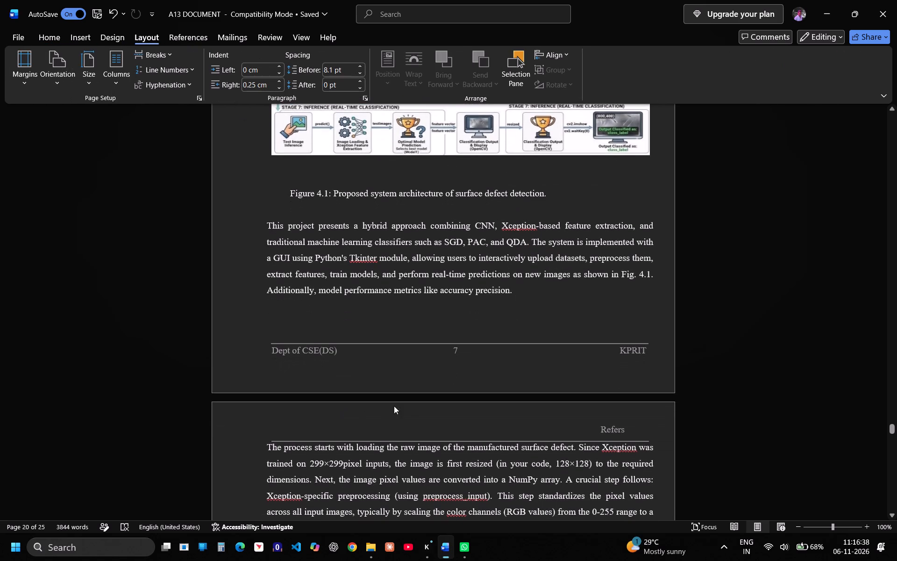
# Link the Section 18 header, above "The process starts with loading the raw image", to the previous section's header, replacing its own text.
pyautogui.click(403, 407)
pyautogui.doubleClick(403, 407)
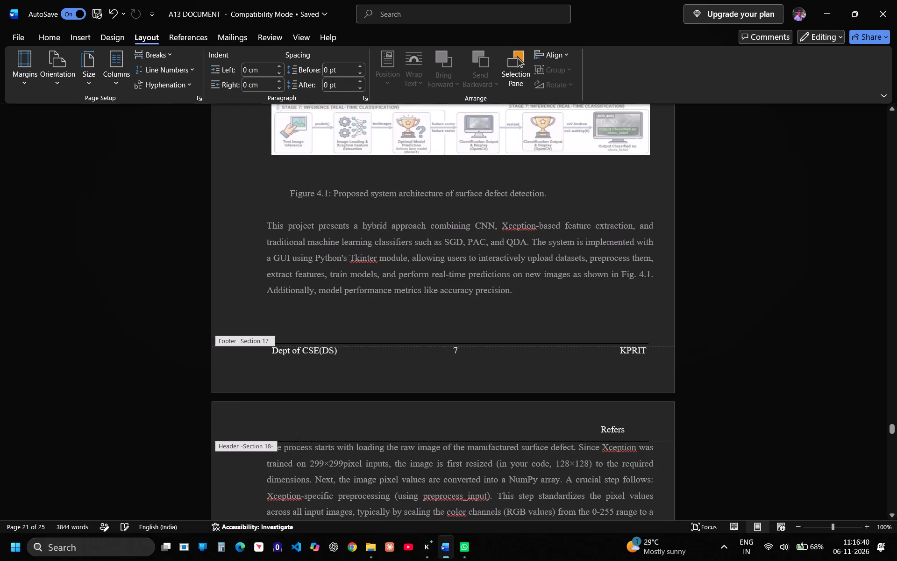
pyautogui.click(489, 430)
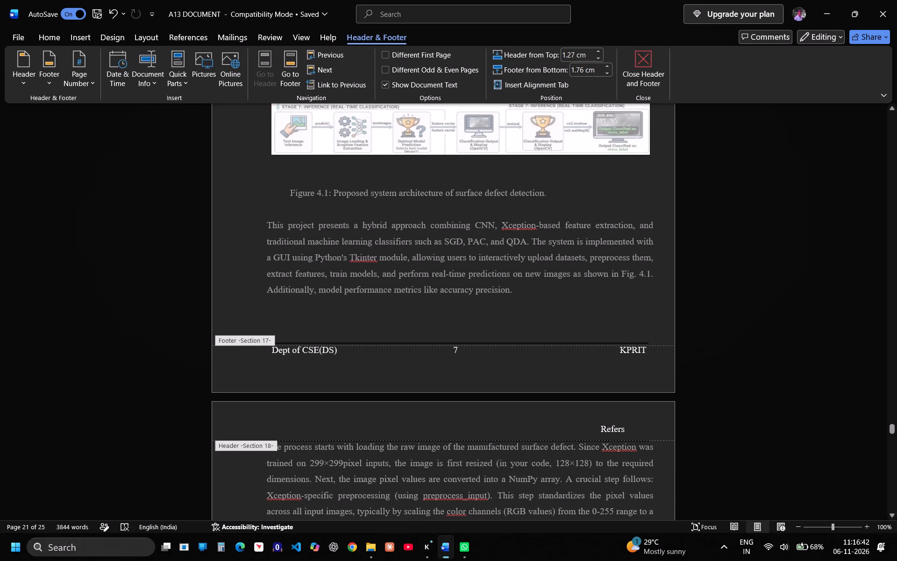
pyautogui.click(309, 83)
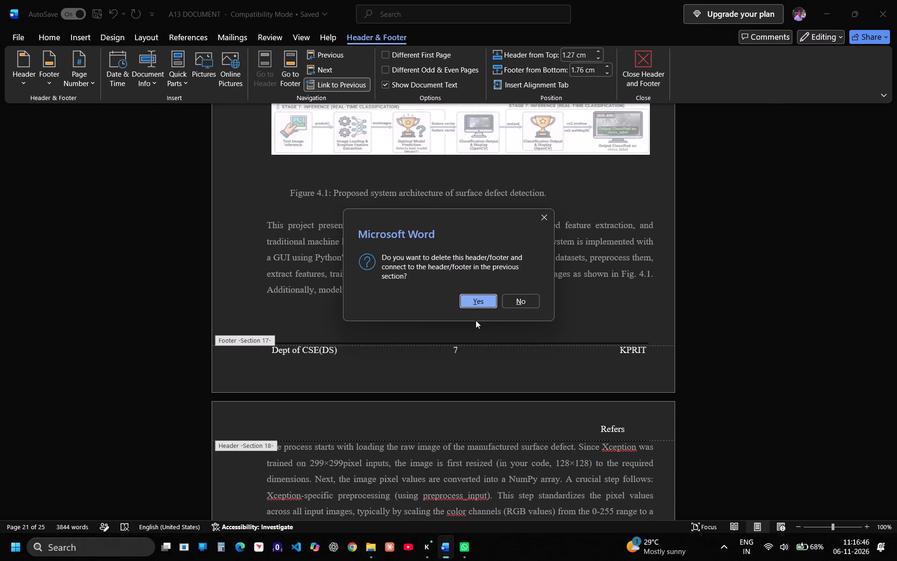
pyautogui.click(473, 297)
# Check the headers and footers from the Existing System pages through the Proposed System pages to the REFERENCES page.
pyautogui.scroll(8, 473, 297)
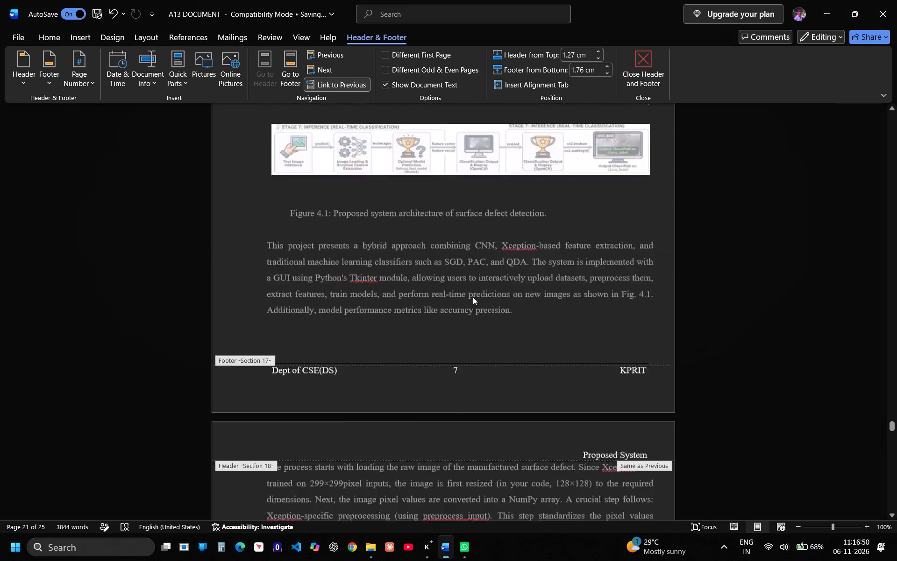
pyautogui.scroll(8, 473, 297)
pyautogui.scroll(-1, 473, 297)
pyautogui.scroll(1, 473, 297)
pyautogui.scroll(-1, 473, 297)
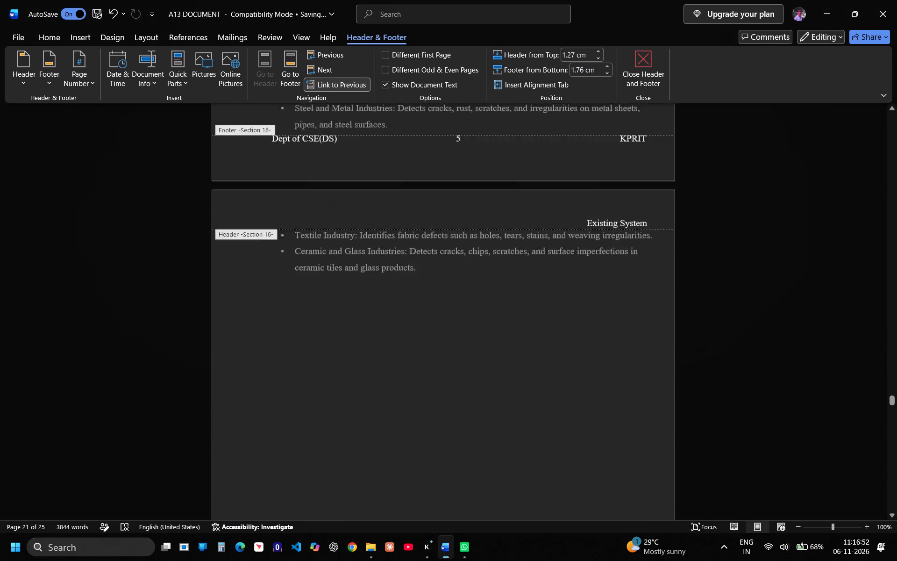
pyautogui.scroll(-9, 473, 297)
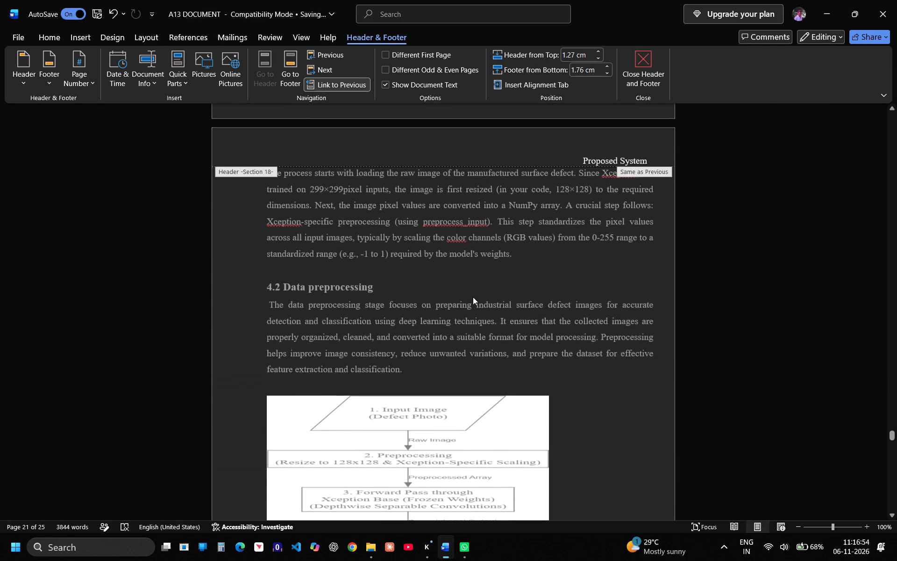
pyautogui.keyDown('ctrl'); pyautogui.scroll(1, 473, 297); pyautogui.keyUp('ctrl')
pyautogui.scroll(-8, 473, 297)
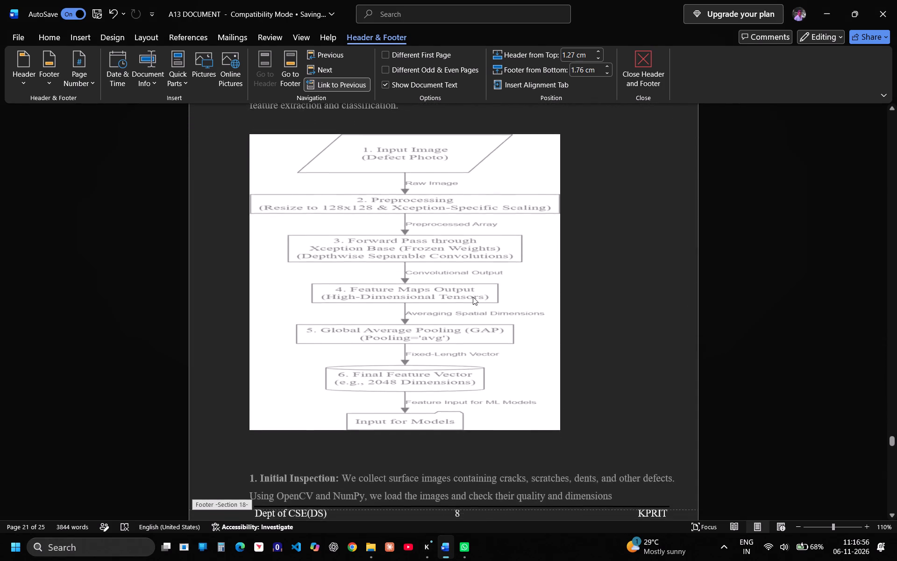
pyautogui.scroll(-10, 473, 297)
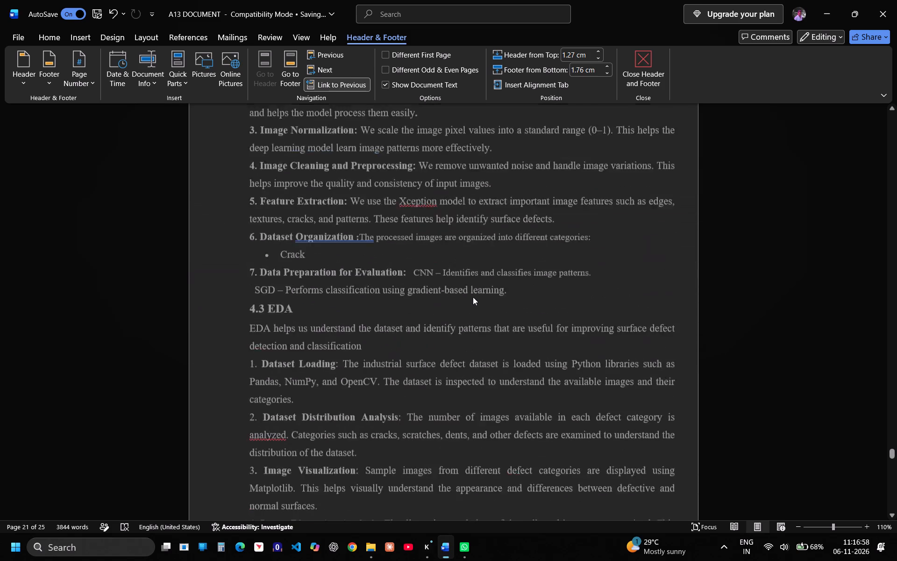
pyautogui.scroll(-6, 473, 297)
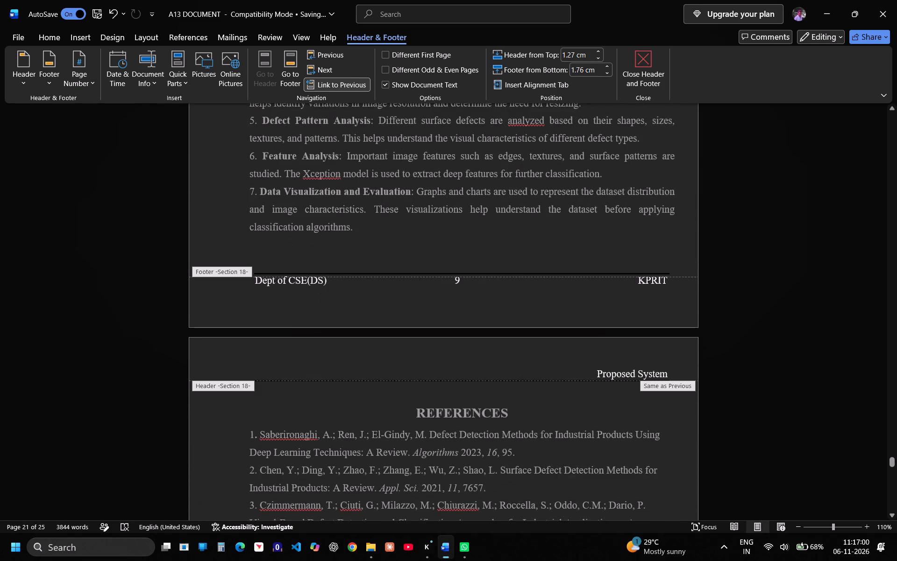
# Unlink the header on the REFERENCES page from the previous section.
pyautogui.scroll(-1, 473, 297)
pyautogui.click(525, 342)
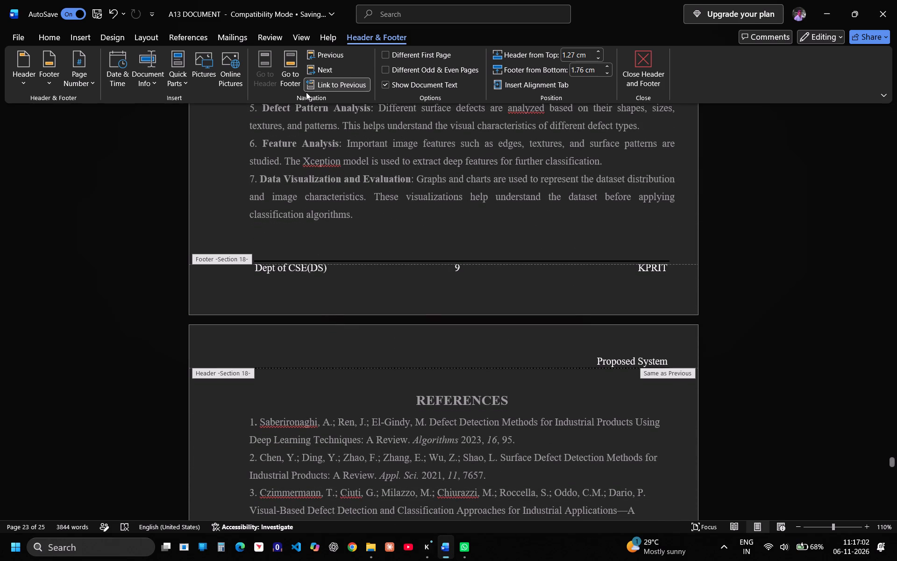
pyautogui.click(321, 83)
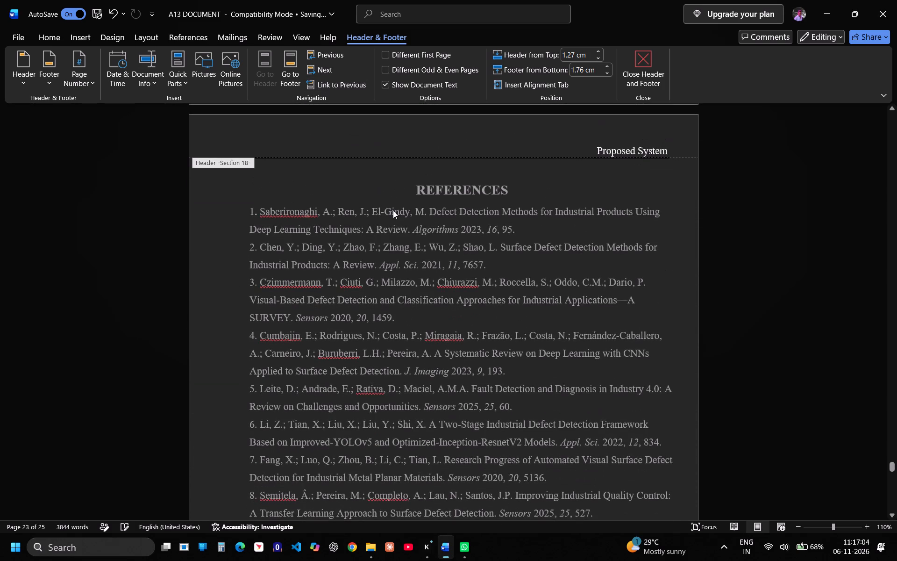
# Examine the headers and section labels from the Image Resizing page to the page after REFERENCES.
pyautogui.scroll(11, 393, 210)
pyautogui.scroll(-1, 393, 210)
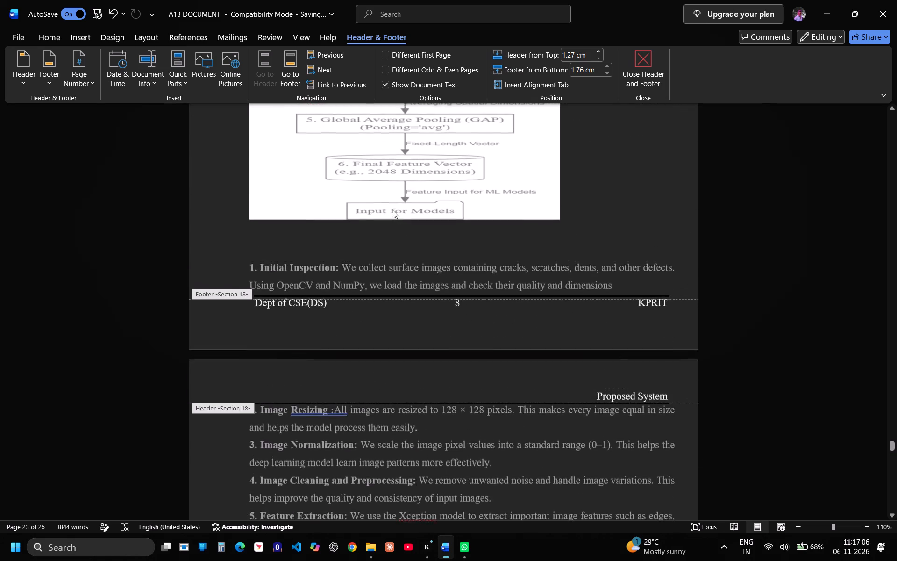
pyautogui.scroll(-3, 393, 210)
pyautogui.scroll(2, 484, 209)
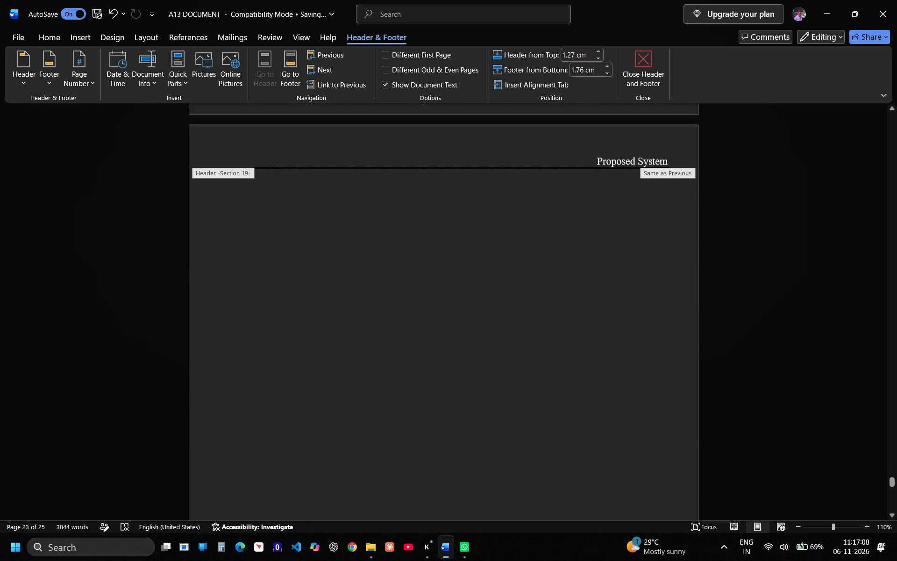
pyautogui.scroll(8, 484, 209)
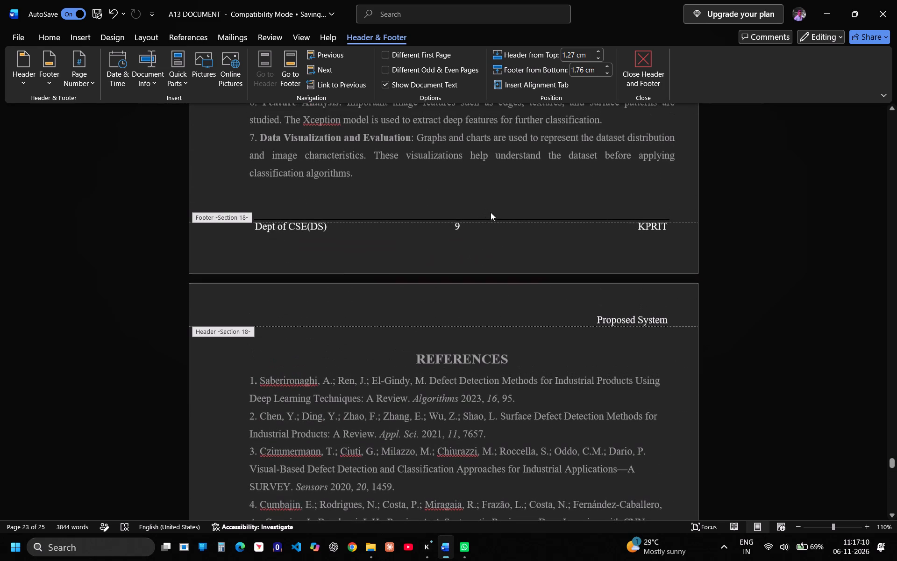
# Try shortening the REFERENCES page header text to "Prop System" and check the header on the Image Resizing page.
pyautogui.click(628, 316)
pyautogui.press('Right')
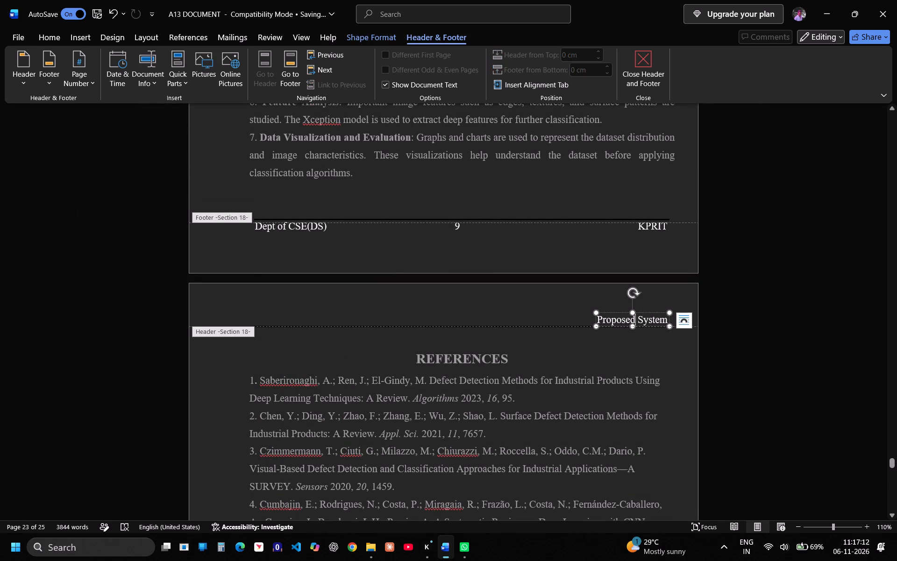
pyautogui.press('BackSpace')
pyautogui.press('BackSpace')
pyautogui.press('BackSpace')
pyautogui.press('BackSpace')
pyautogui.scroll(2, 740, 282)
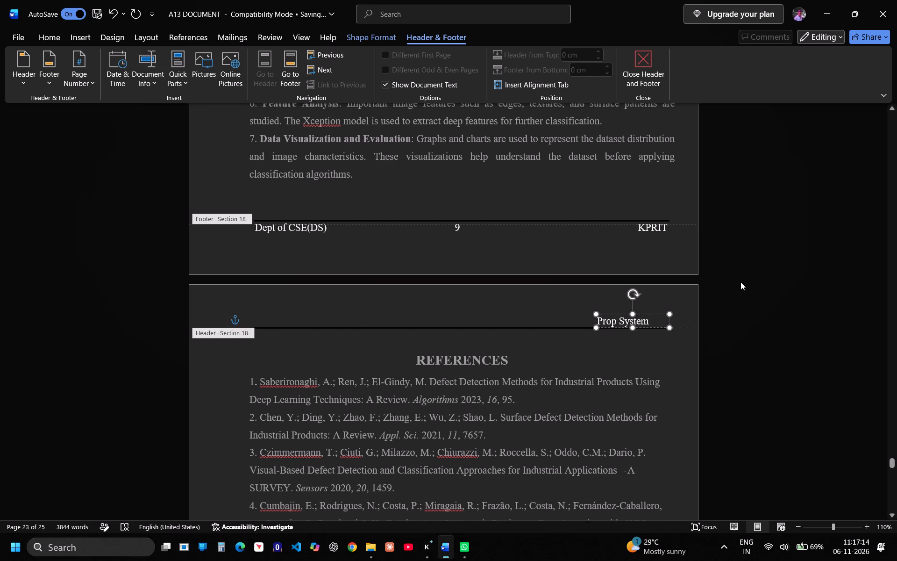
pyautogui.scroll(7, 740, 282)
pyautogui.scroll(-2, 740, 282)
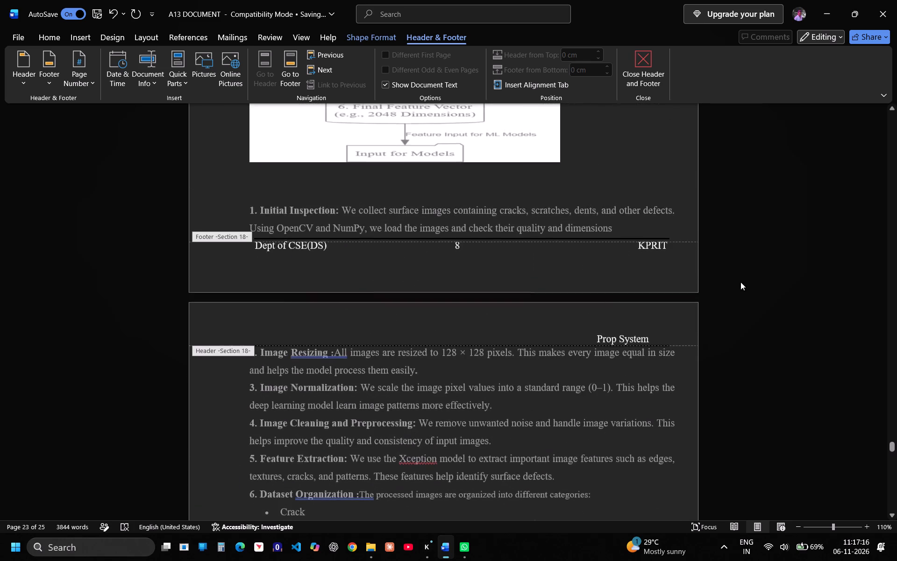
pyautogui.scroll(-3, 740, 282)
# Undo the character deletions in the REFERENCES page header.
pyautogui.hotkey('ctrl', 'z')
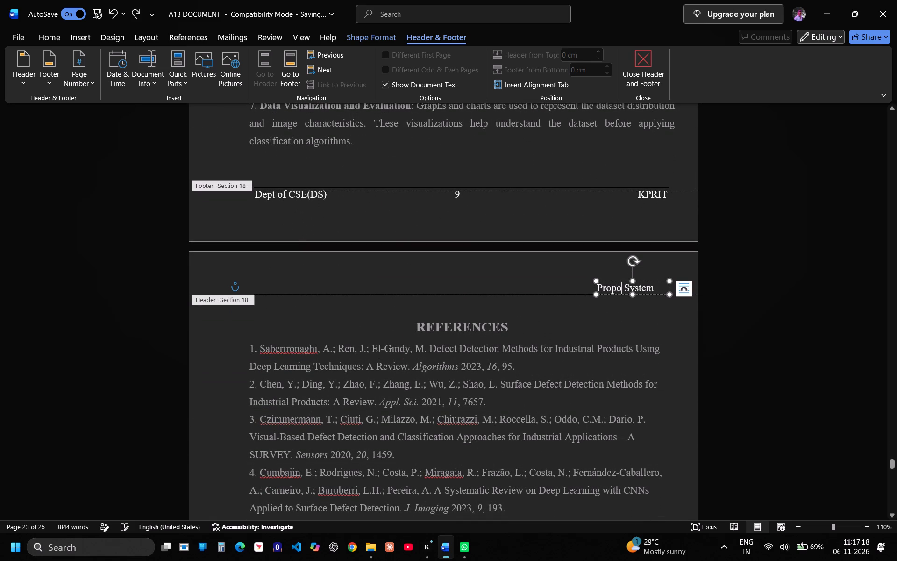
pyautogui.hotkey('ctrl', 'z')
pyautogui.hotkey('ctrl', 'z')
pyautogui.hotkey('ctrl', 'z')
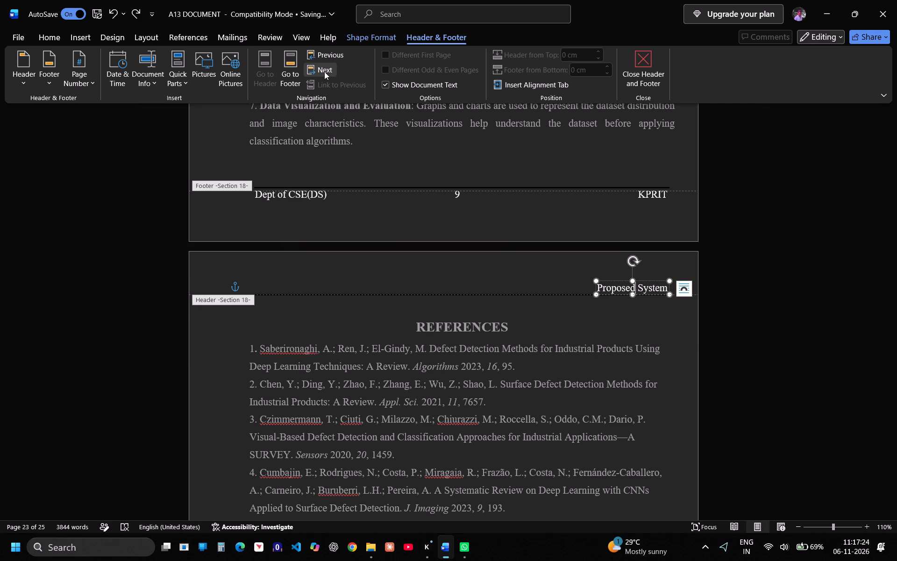
# Review the Section 18 headers and footers from the data preprocessing pages to the REFERENCES page.
pyautogui.scroll(4, 440, 194)
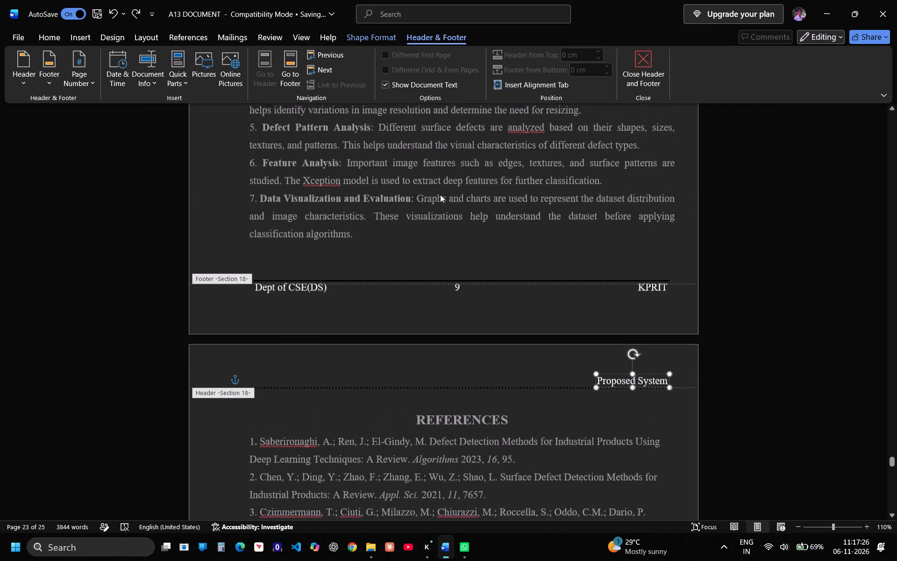
pyautogui.scroll(11, 440, 194)
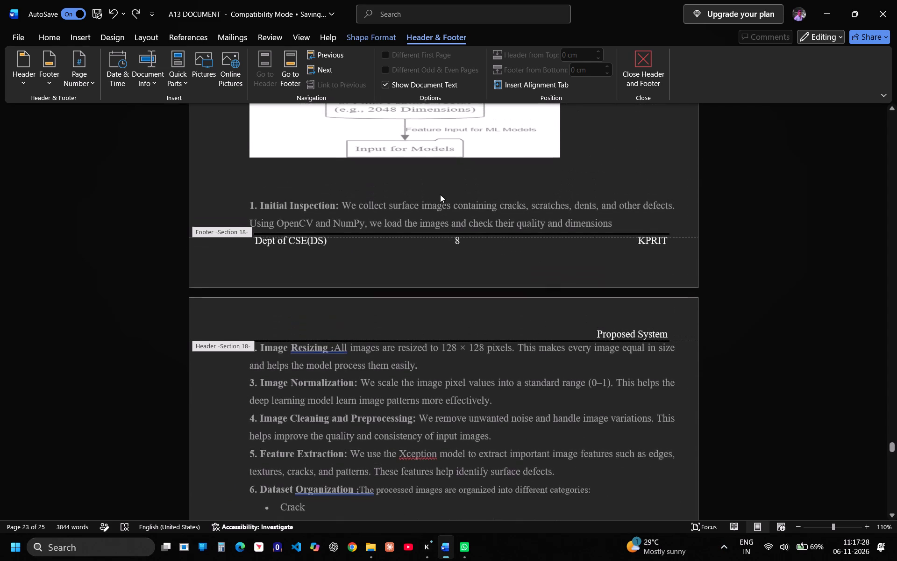
pyautogui.scroll(7, 440, 194)
pyautogui.scroll(-9, 440, 194)
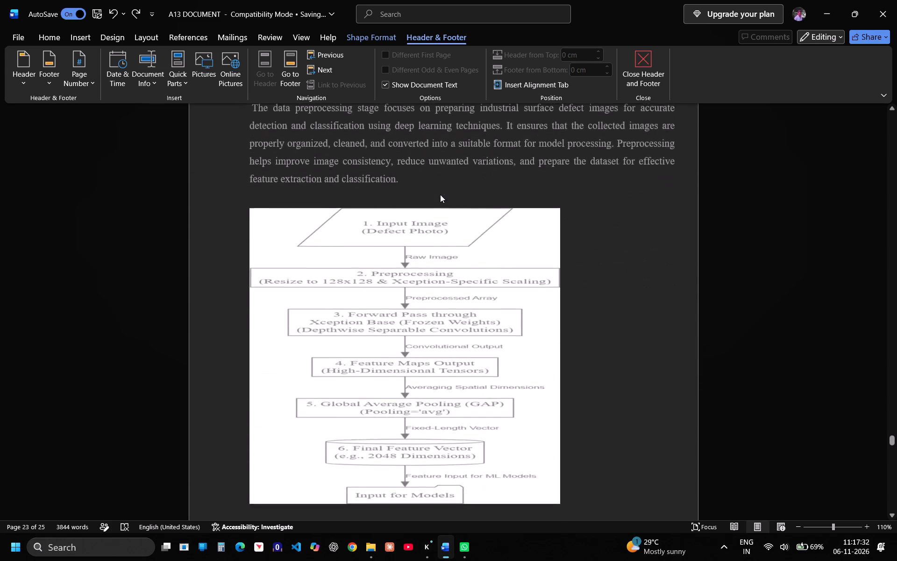
pyautogui.scroll(-5, 440, 194)
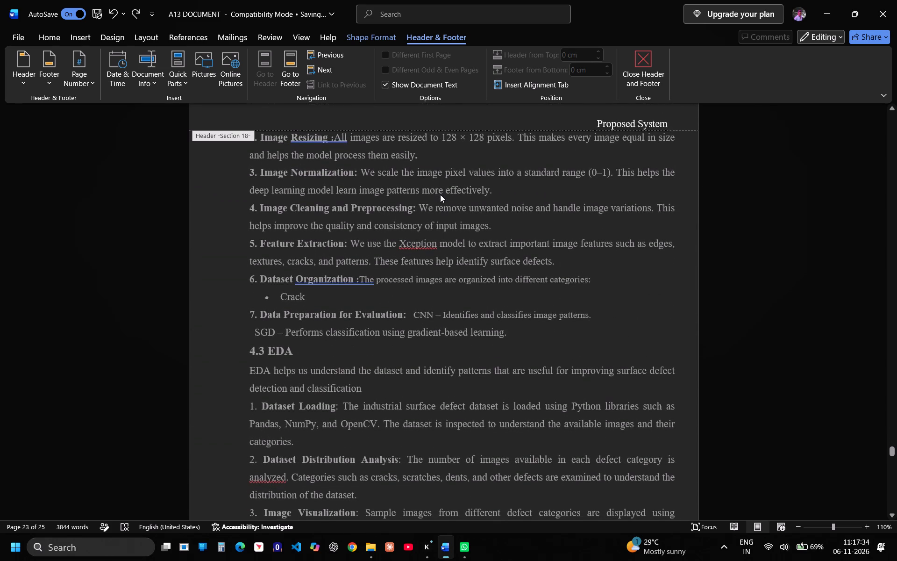
pyautogui.scroll(-8, 440, 194)
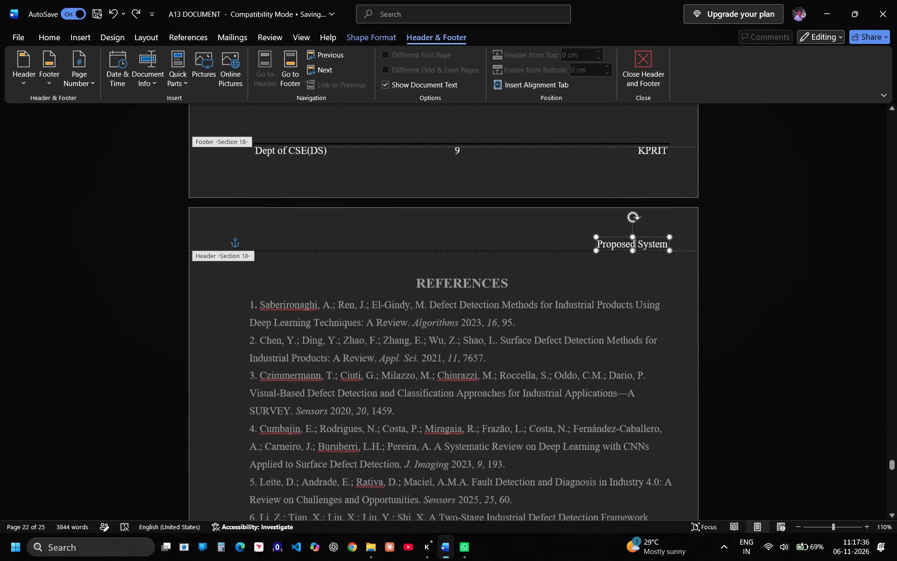
pyautogui.scroll(-2, 440, 194)
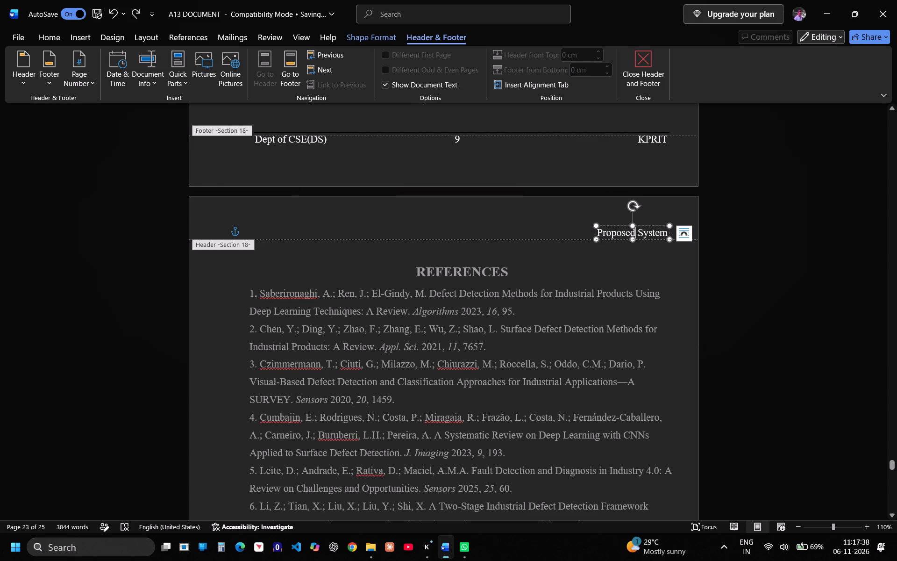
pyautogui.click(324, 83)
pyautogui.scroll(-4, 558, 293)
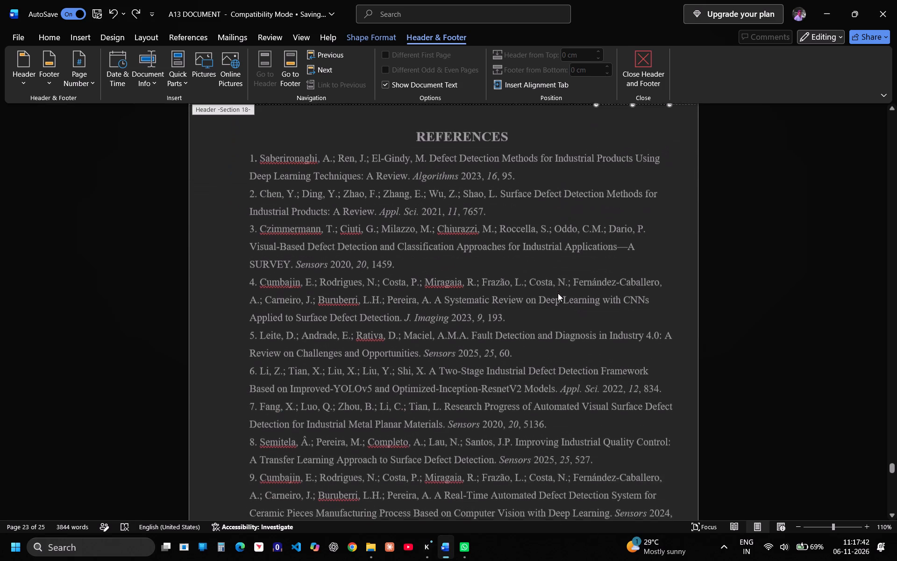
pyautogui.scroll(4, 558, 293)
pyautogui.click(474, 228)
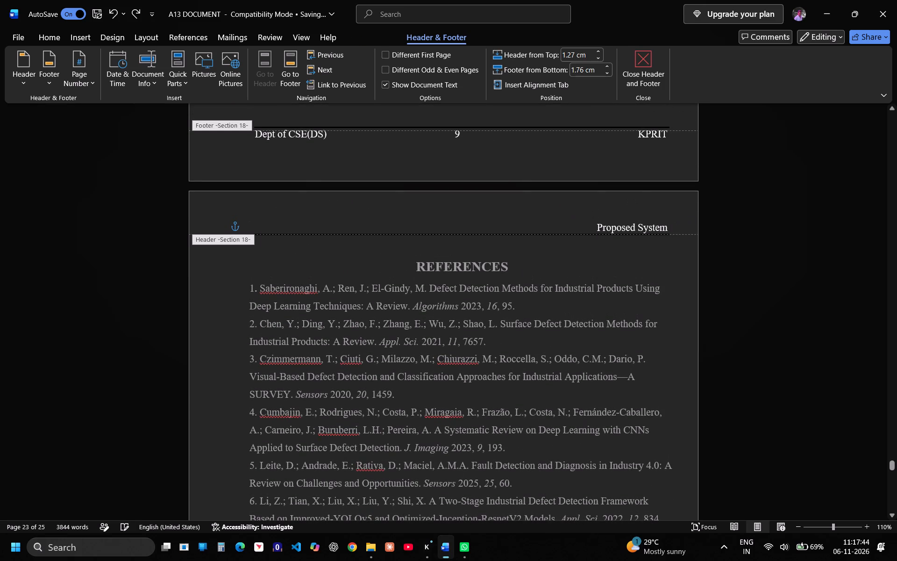
# Leave header editing and insert a Next Page section break after "classification algorithms." at the end of the page numbered 9.
pyautogui.scroll(3, 474, 228)
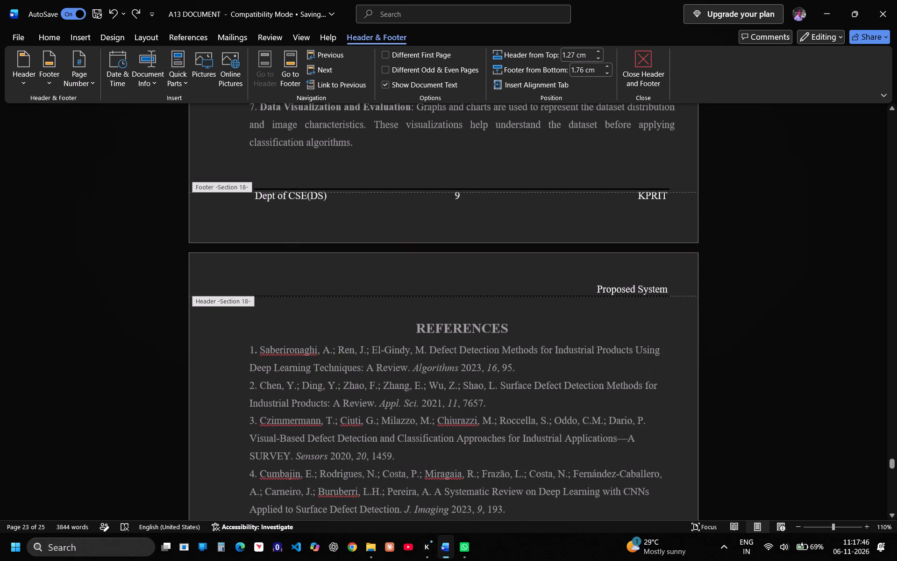
pyautogui.scroll(1, 474, 228)
pyautogui.click(386, 144)
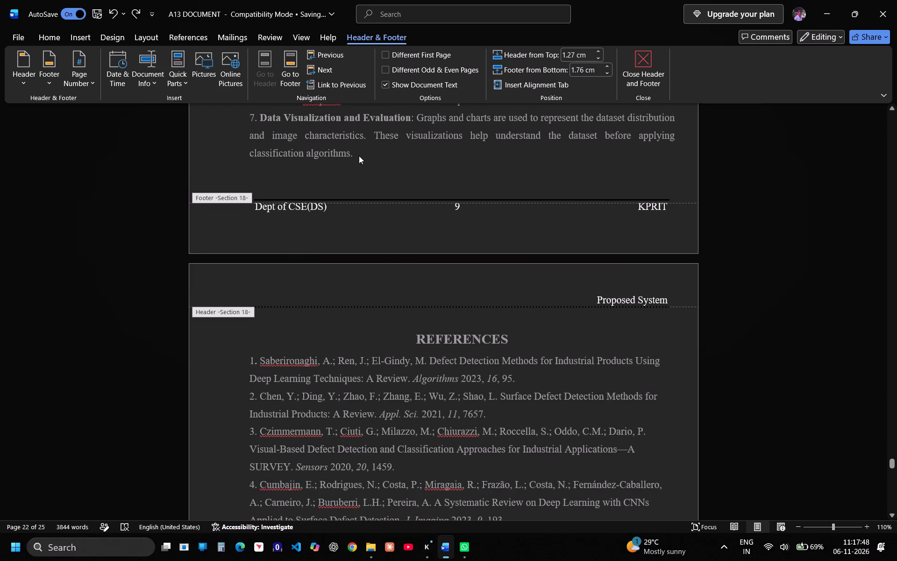
pyautogui.click(359, 156)
pyautogui.click(359, 156)
pyautogui.doubleClick(359, 156)
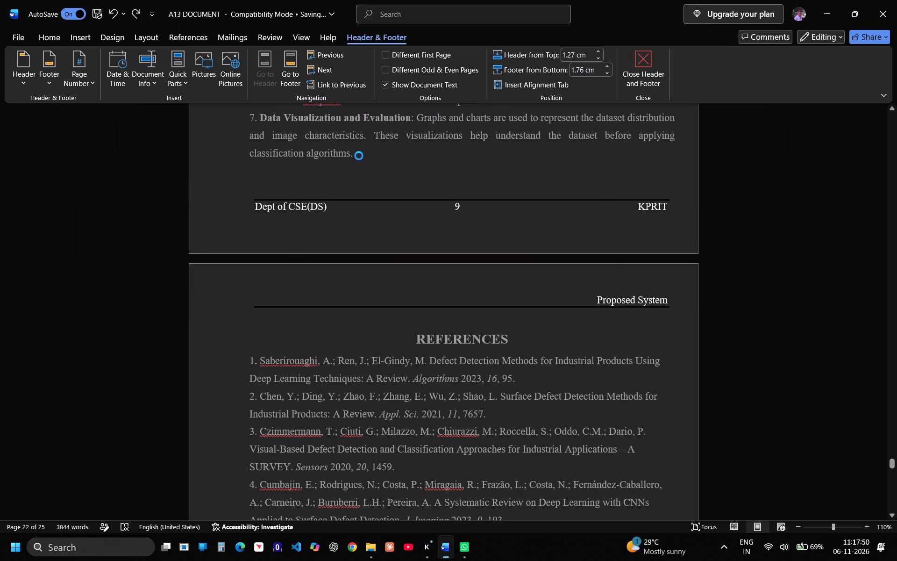
pyautogui.click(145, 41)
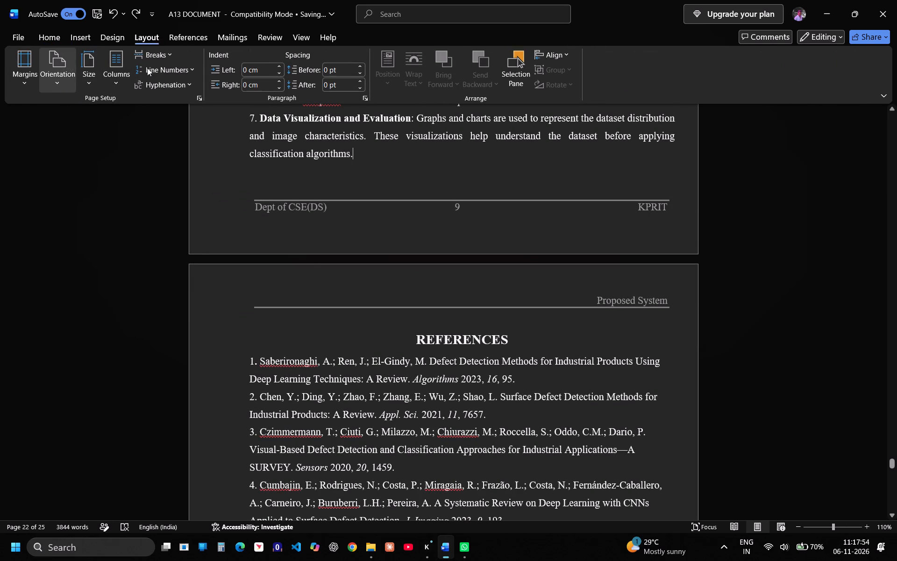
pyautogui.click(150, 57)
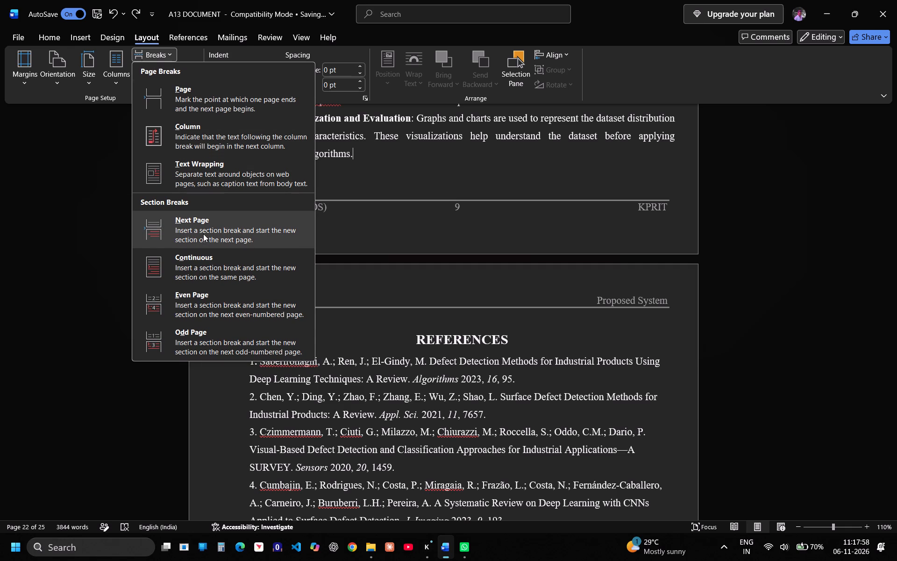
pyautogui.click(203, 234)
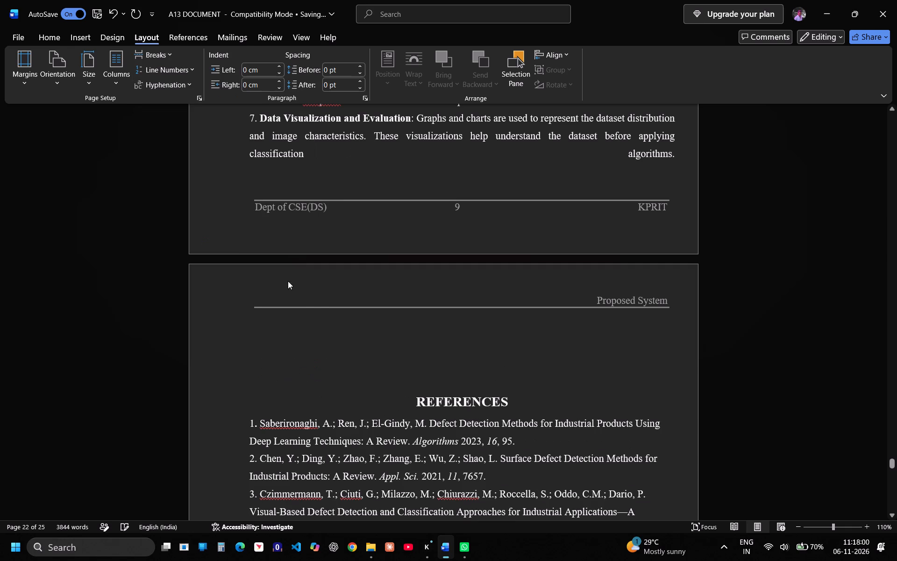
# Delete extra blank lines above the REFERENCES heading.
pyautogui.click(381, 351)
pyautogui.press('BackSpace')
pyautogui.press('BackSpace')
pyautogui.press('BackSpace')
pyautogui.press('BackSpace')
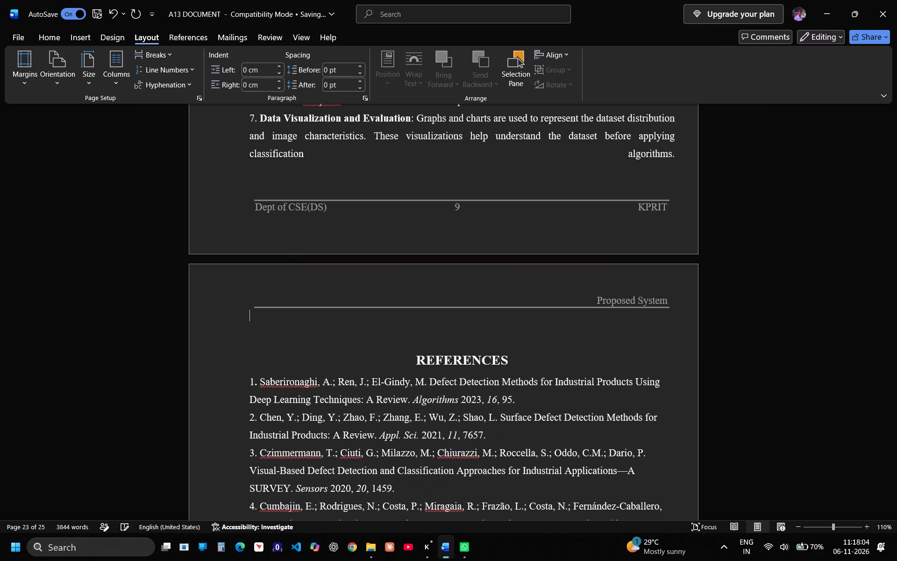
# Delete the remaining extra blank line above the REFERENCES heading.
pyautogui.press('Down')
pyautogui.press('BackSpace')
pyautogui.press('BackSpace')
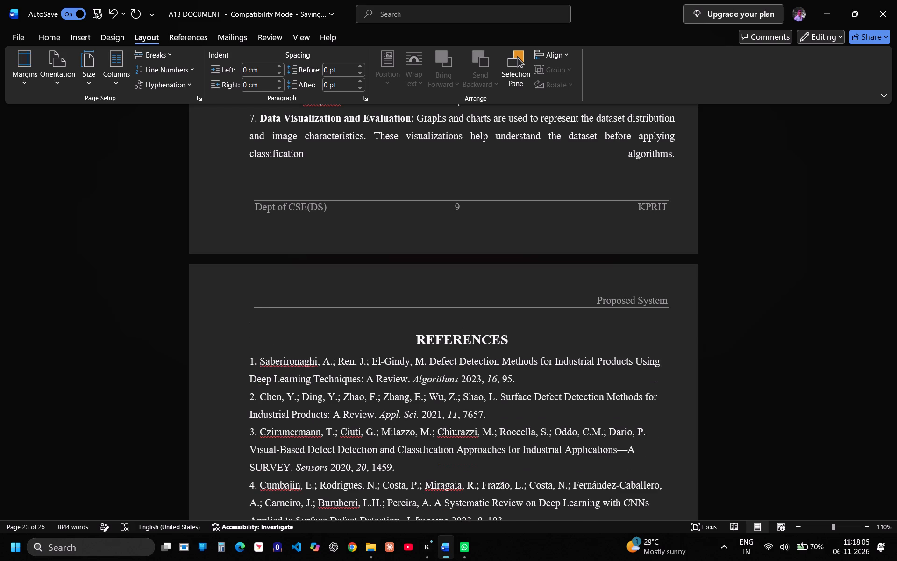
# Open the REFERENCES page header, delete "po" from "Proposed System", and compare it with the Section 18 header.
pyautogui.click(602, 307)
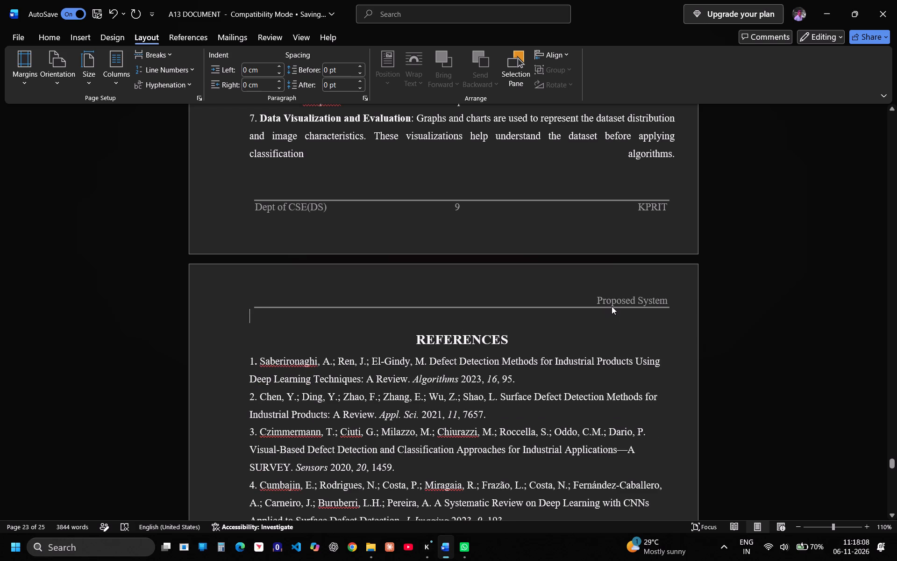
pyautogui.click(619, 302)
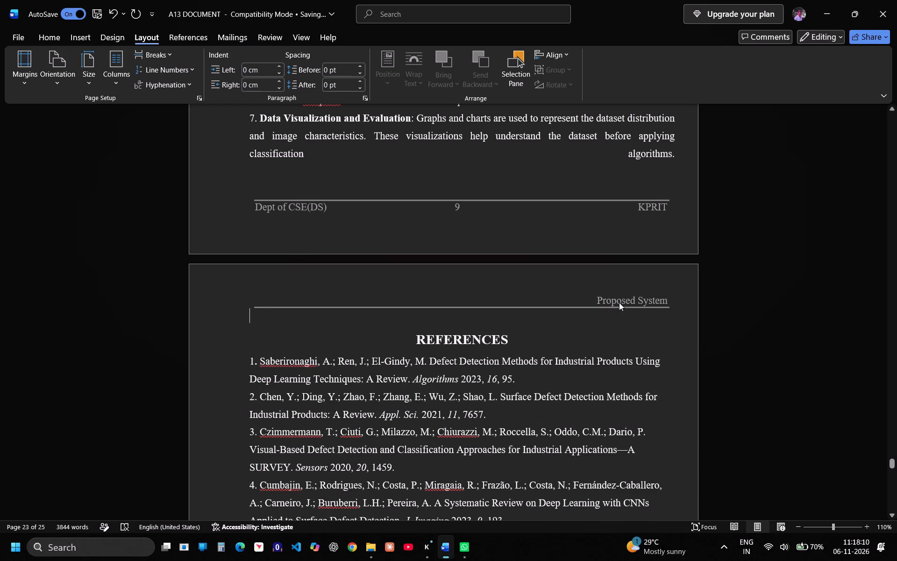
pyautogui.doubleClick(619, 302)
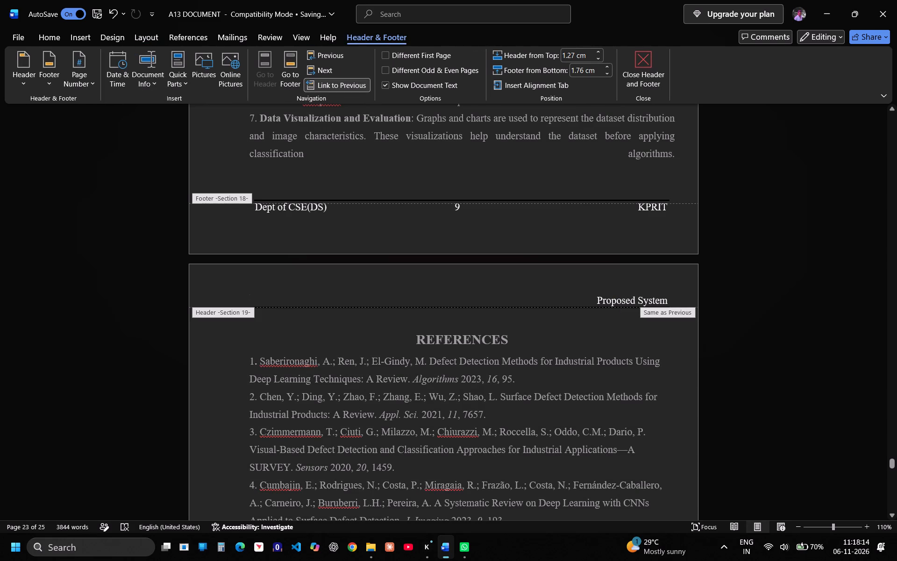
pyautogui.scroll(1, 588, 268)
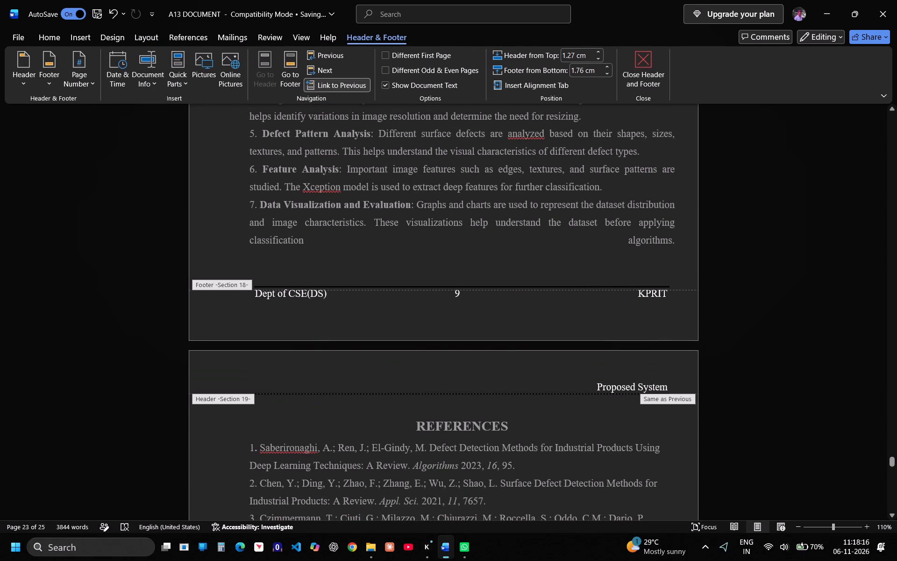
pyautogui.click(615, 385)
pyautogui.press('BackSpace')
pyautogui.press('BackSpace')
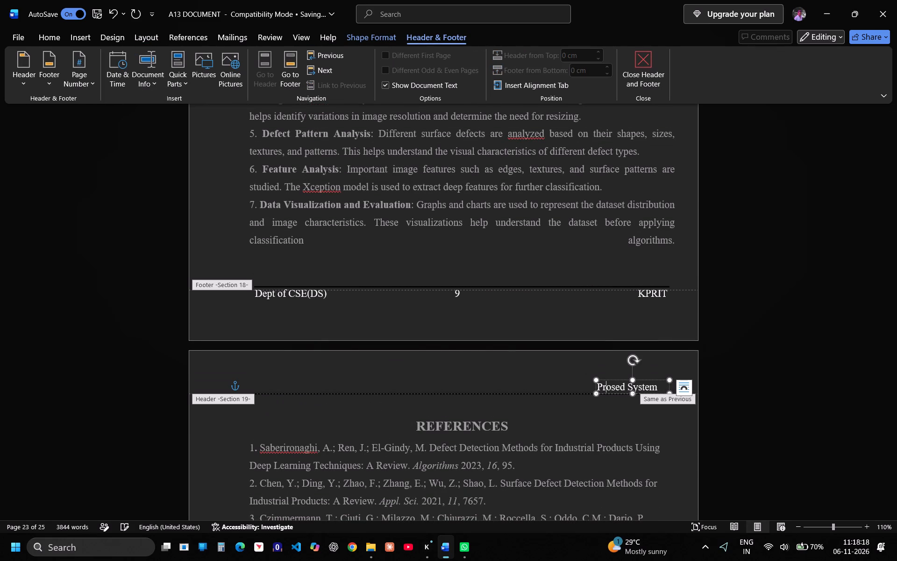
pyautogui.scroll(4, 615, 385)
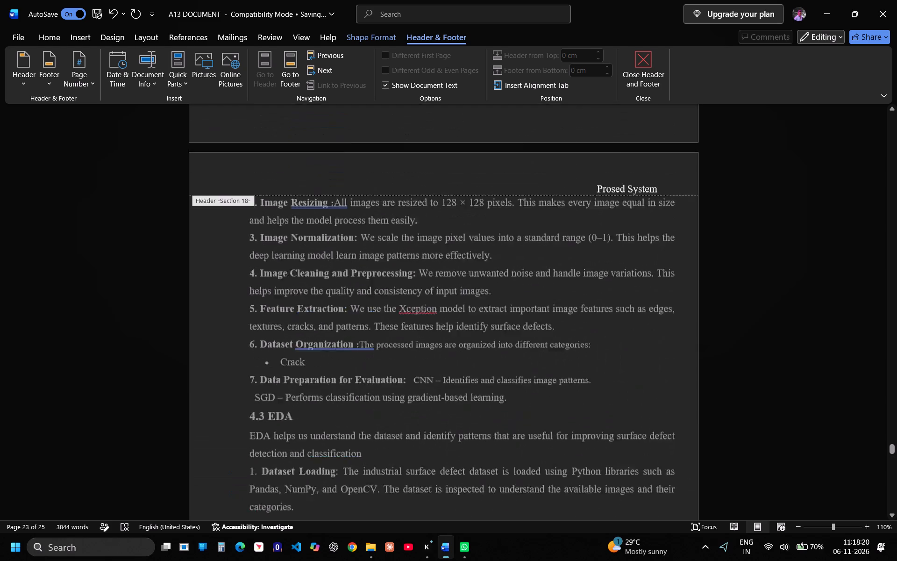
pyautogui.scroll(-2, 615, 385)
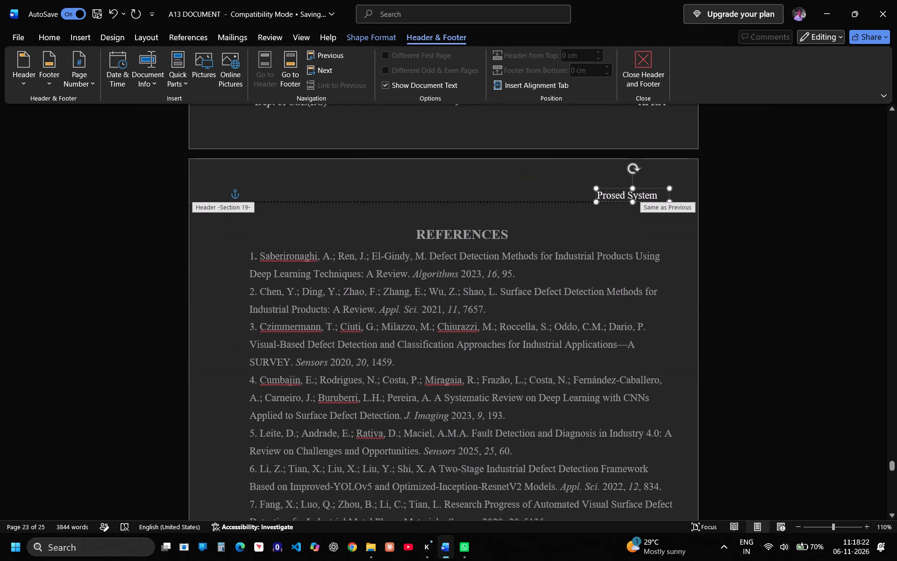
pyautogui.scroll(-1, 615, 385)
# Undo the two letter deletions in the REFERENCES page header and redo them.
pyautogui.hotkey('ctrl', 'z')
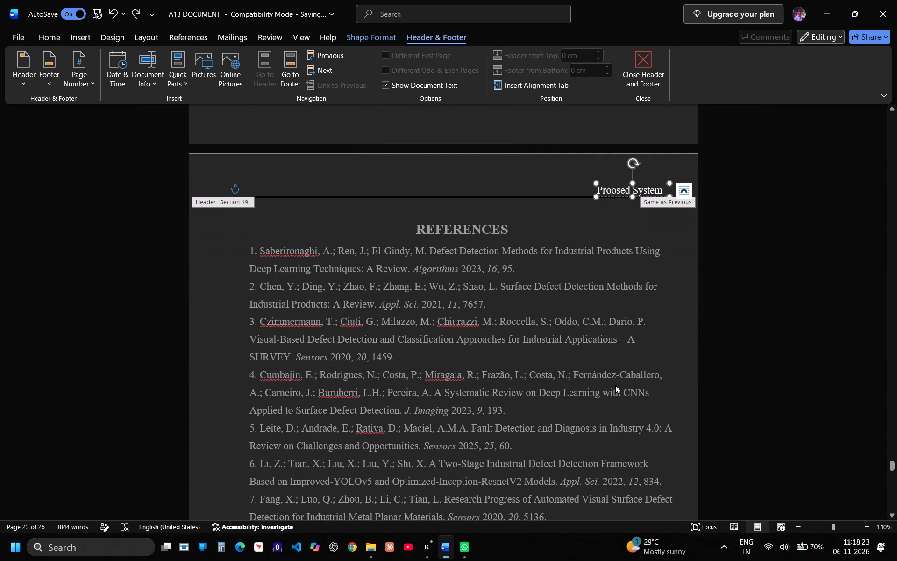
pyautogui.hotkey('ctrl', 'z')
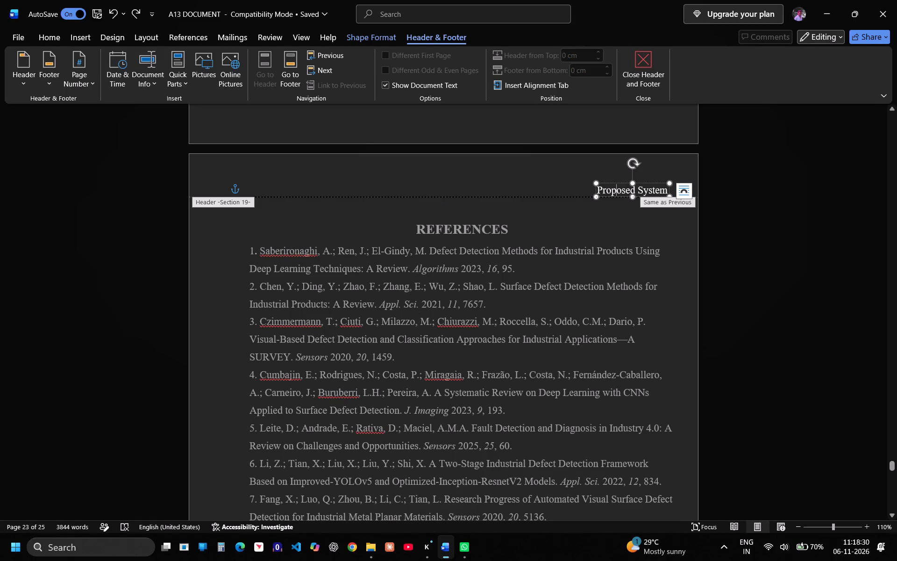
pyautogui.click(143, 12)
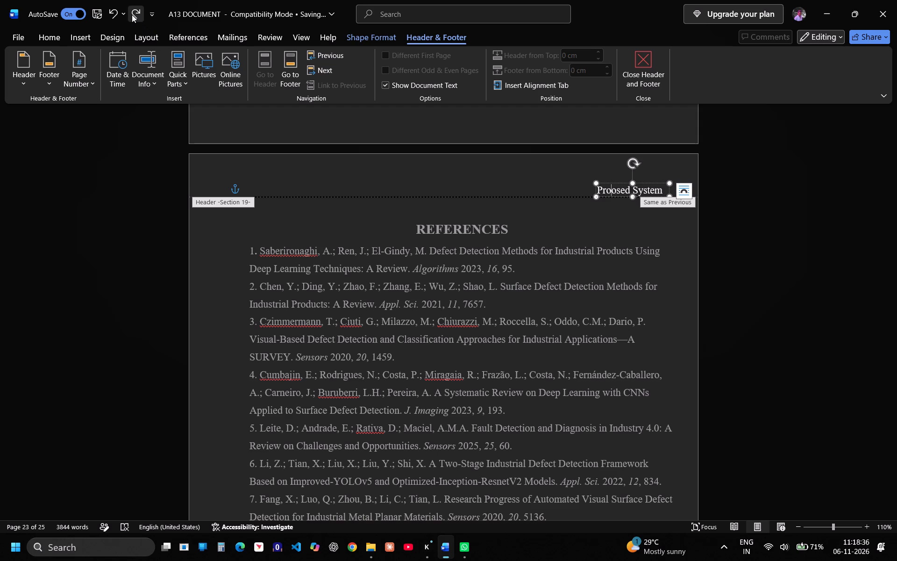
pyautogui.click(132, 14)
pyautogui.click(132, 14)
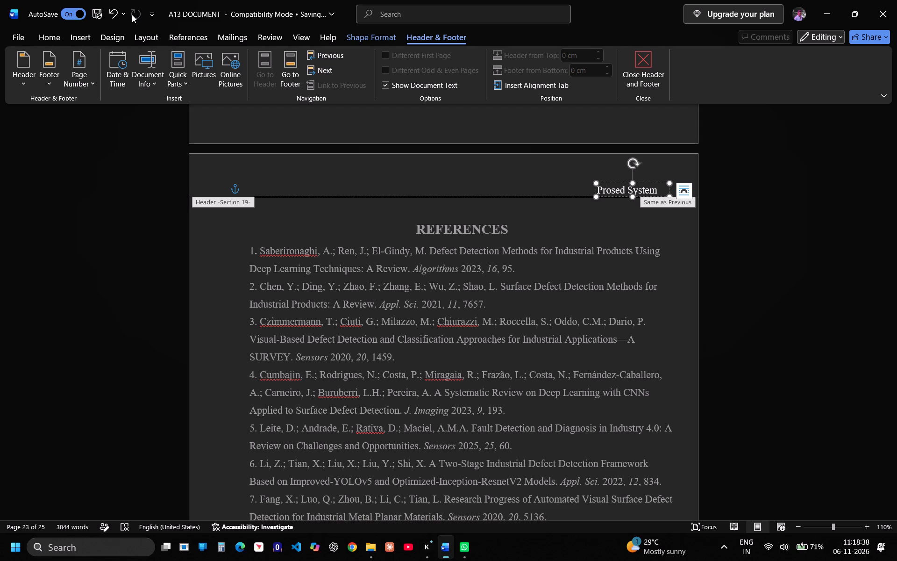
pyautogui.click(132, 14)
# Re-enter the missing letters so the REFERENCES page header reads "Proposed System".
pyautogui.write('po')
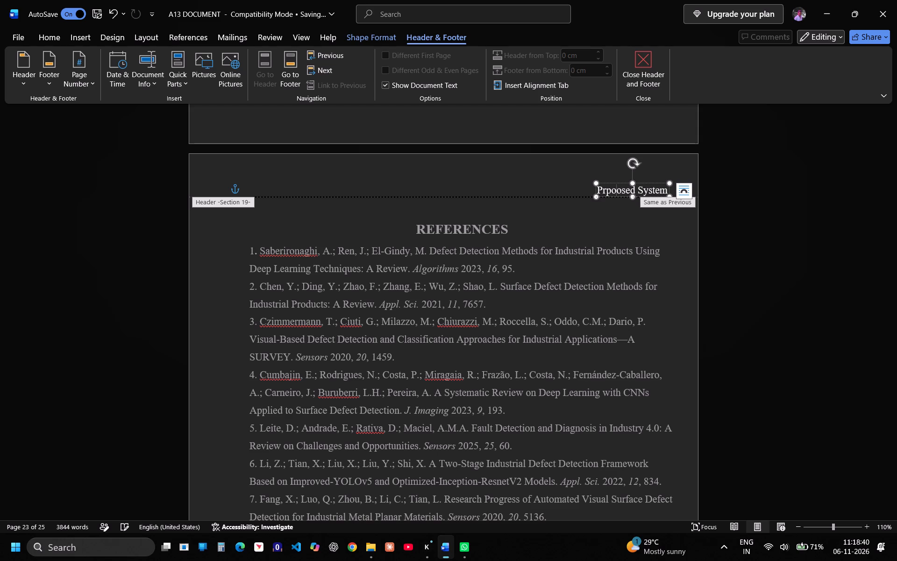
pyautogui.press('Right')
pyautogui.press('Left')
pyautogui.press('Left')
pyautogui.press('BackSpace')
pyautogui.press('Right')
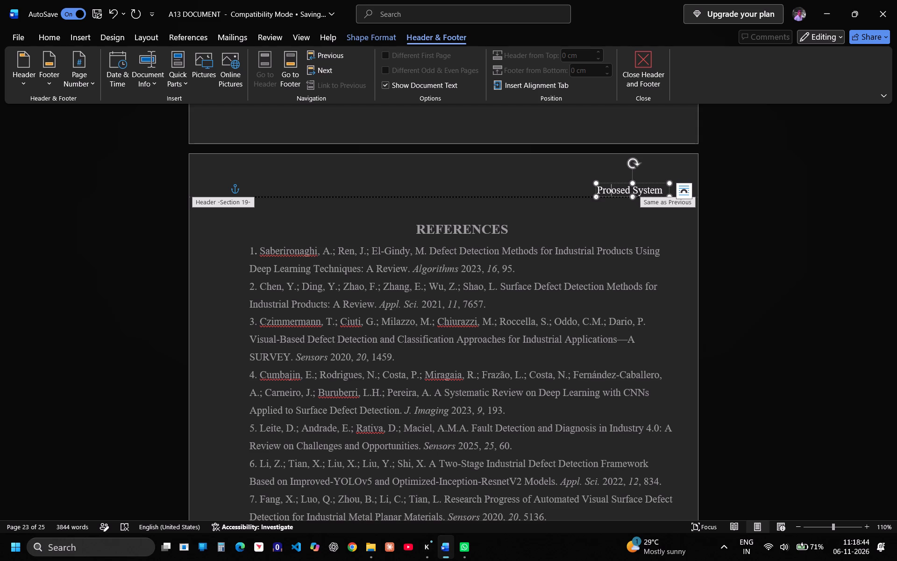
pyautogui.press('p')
# Examine the Section 18 pages before REFERENCES against the Section 19 header.
pyautogui.scroll(5, 132, 14)
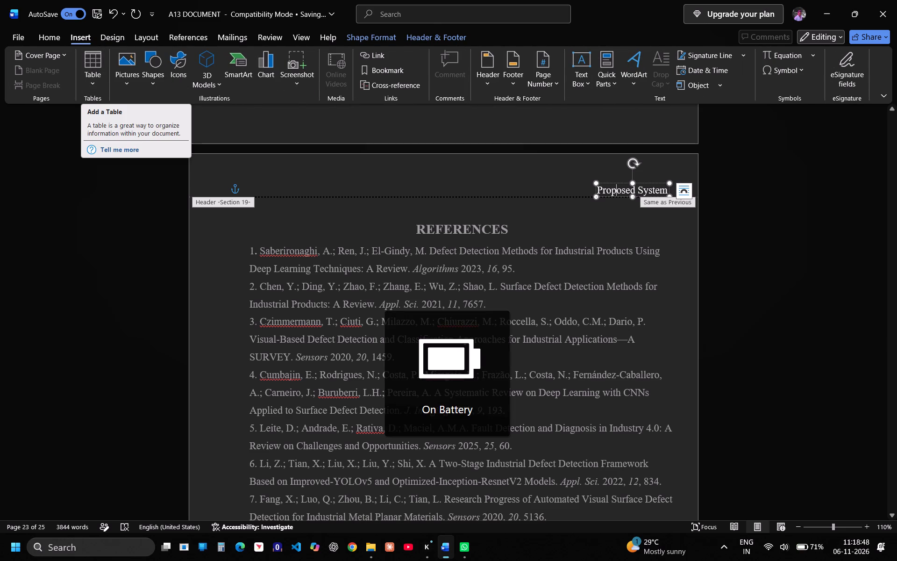
pyautogui.scroll(7, 233, 120)
pyautogui.hscroll(1, 233, 120)
pyautogui.scroll(1, 233, 120)
pyautogui.scroll(-1, 233, 120)
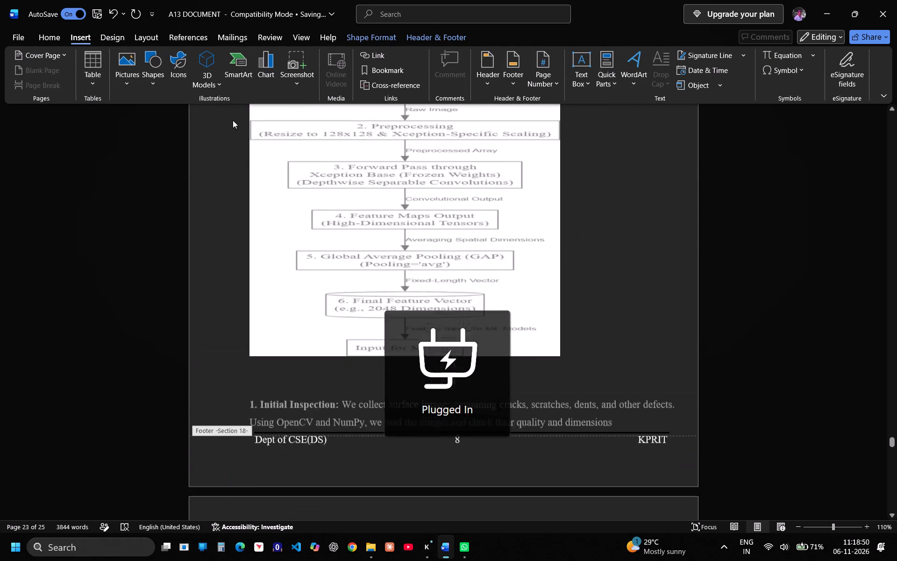
pyautogui.scroll(-5, 233, 120)
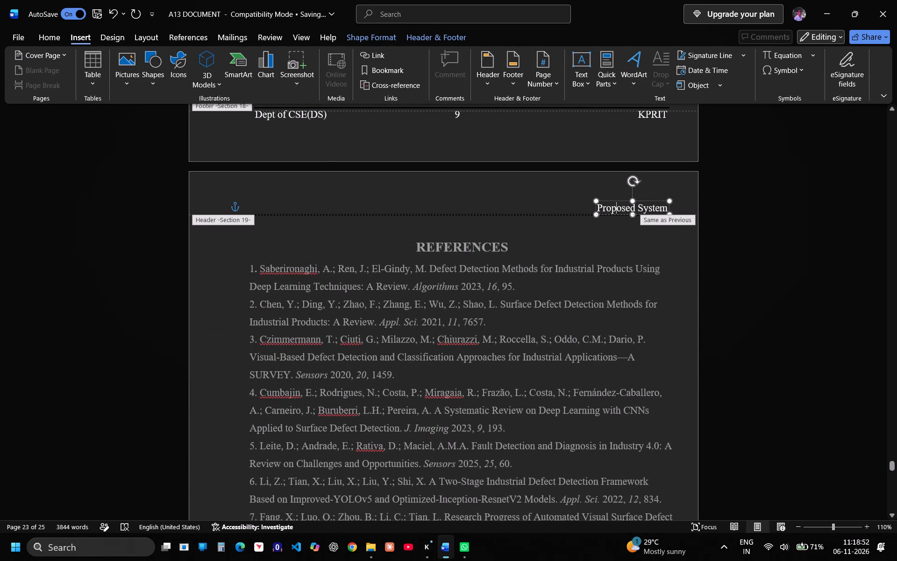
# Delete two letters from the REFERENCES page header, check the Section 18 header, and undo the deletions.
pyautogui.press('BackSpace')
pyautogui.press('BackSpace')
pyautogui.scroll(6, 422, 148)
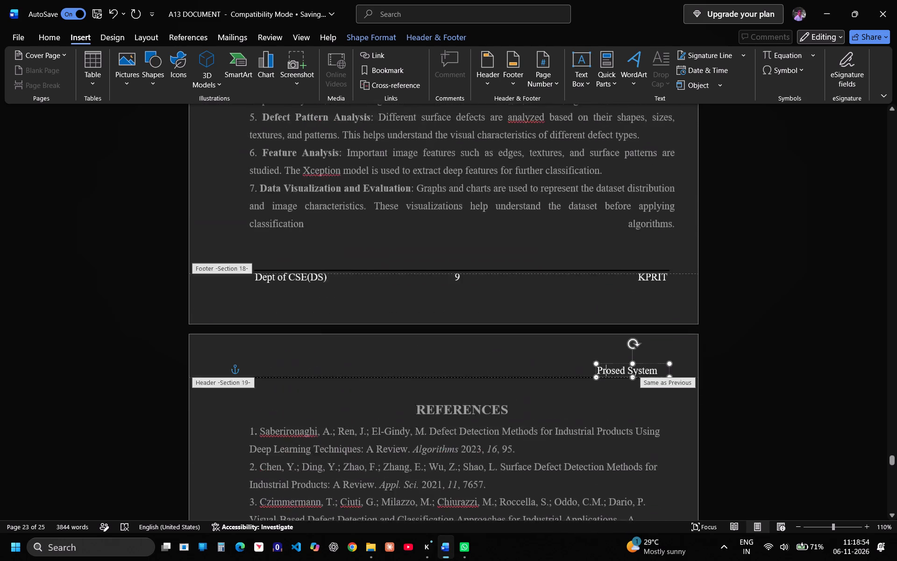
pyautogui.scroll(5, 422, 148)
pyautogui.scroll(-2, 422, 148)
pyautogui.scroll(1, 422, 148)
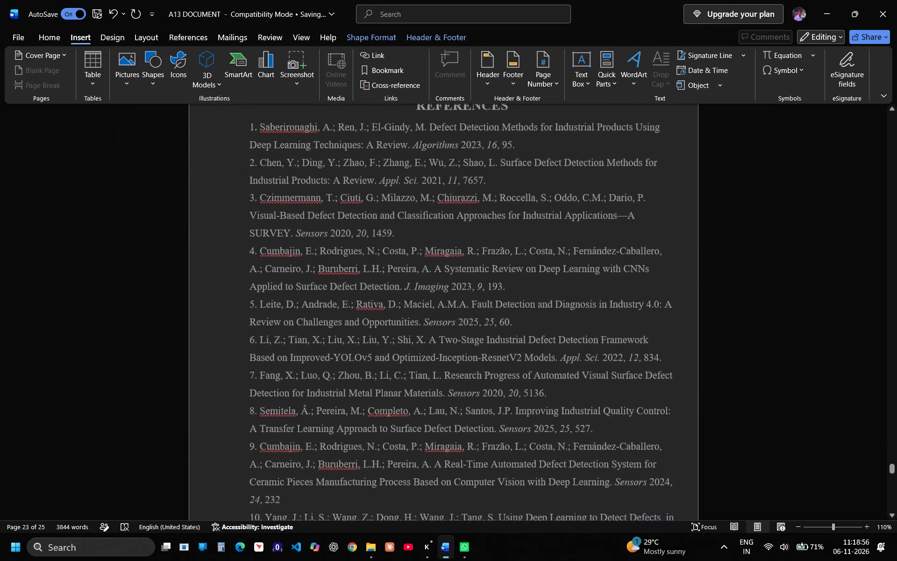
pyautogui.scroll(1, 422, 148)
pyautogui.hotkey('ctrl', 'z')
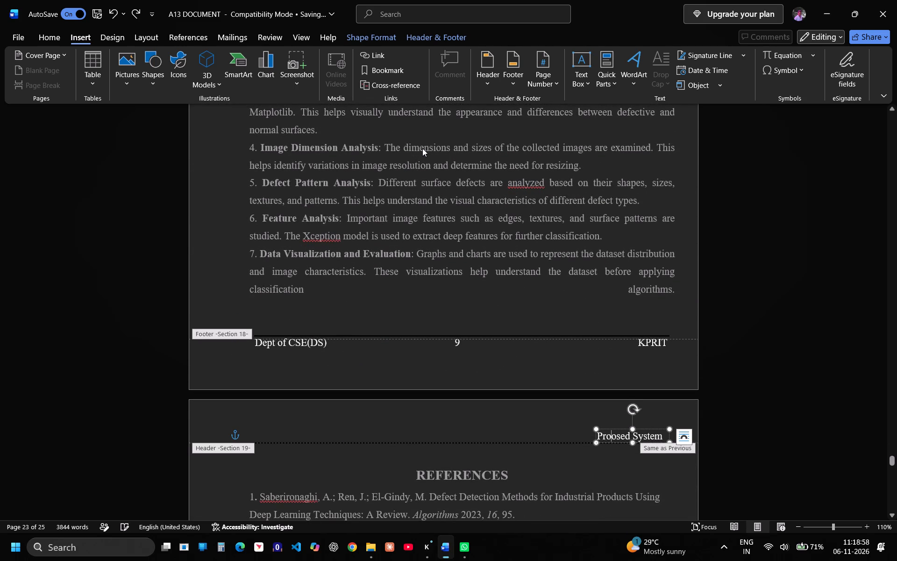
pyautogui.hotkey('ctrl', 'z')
# Review the Section 18 page with the EDA text and its header down to the REFERENCES page.
pyautogui.scroll(5, 422, 148)
pyautogui.scroll(-1, 422, 148)
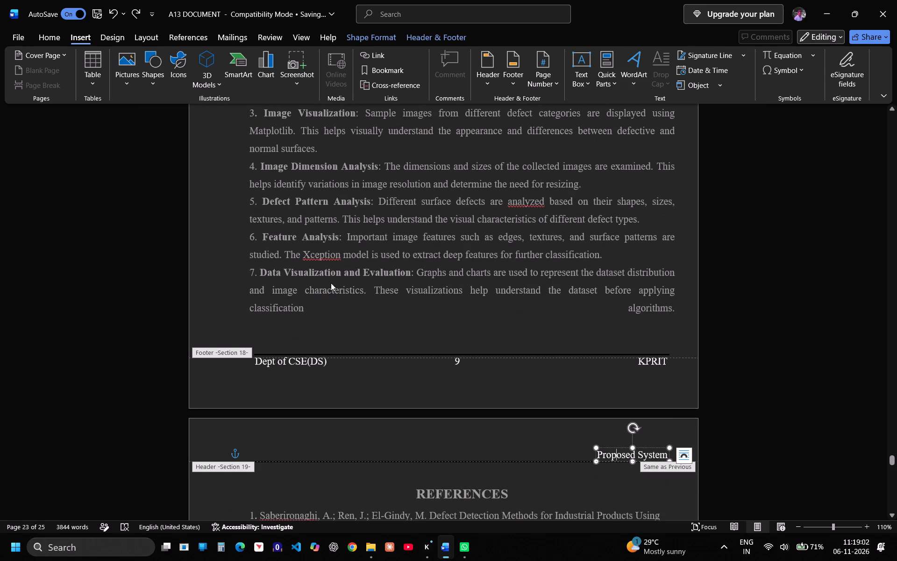
pyautogui.click(311, 309)
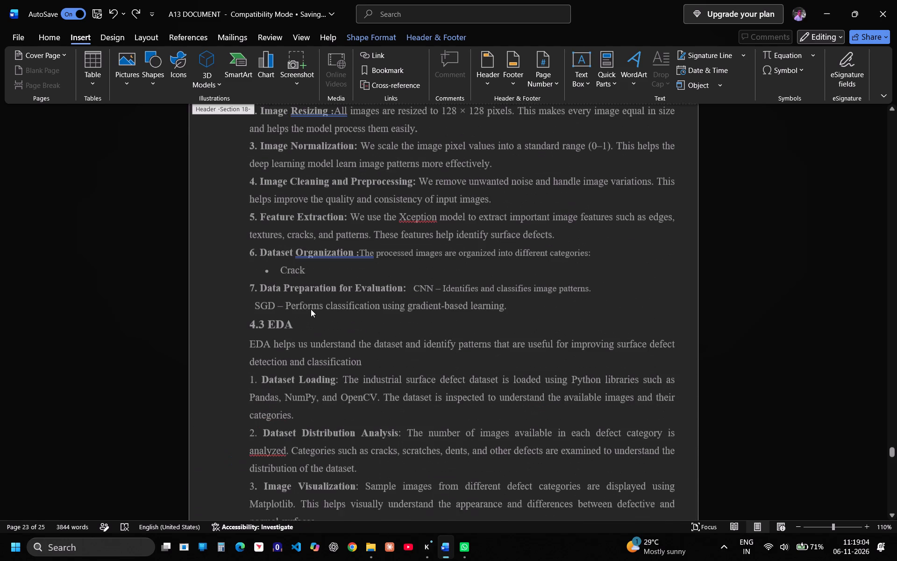
pyautogui.scroll(-4, 311, 309)
pyautogui.scroll(3, 311, 309)
pyautogui.scroll(-3, 311, 309)
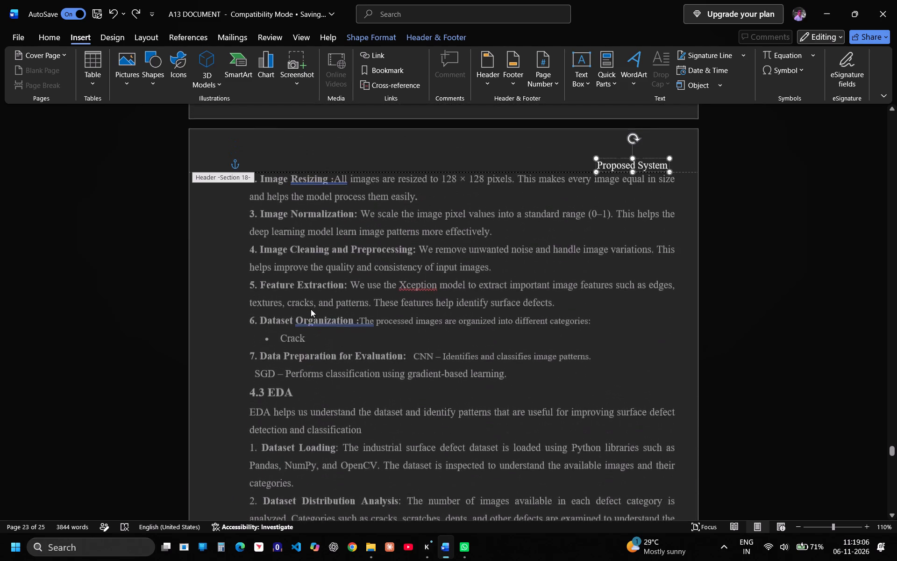
pyautogui.scroll(-1, 311, 309)
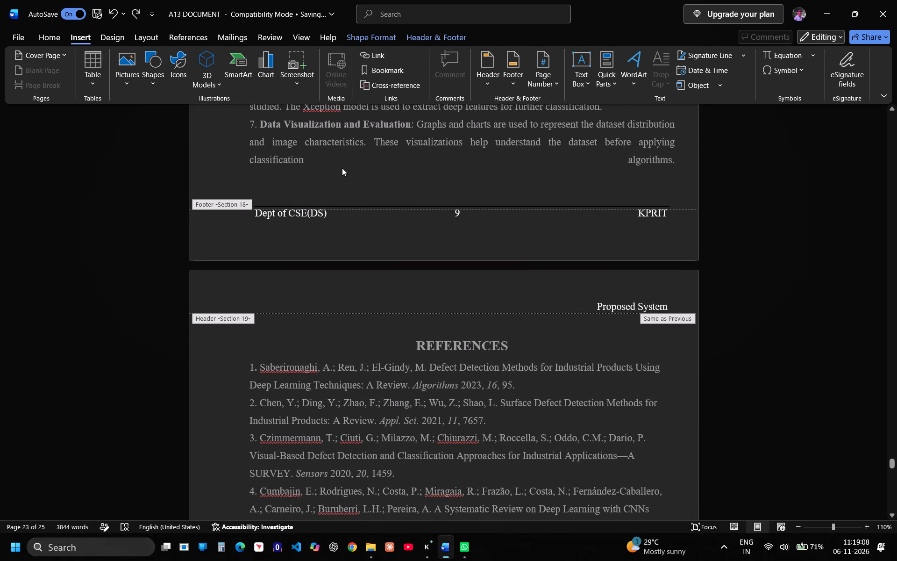
# Leave header editing and insert a Next Page section break after "classification" in the last line of the page numbered 9.
pyautogui.click(342, 168)
pyautogui.click(342, 168)
pyautogui.click(342, 168)
pyautogui.click(296, 164)
pyautogui.doubleClick(296, 164)
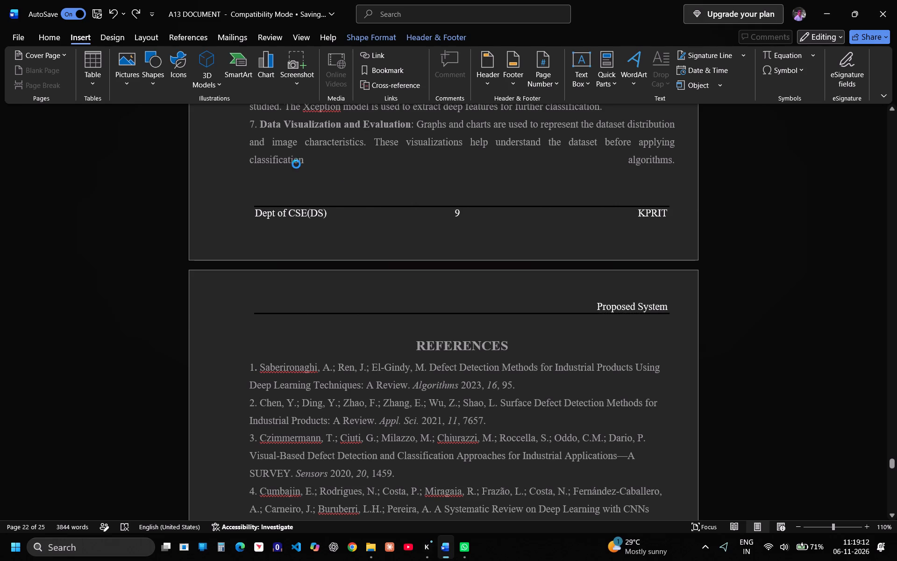
pyautogui.click(335, 167)
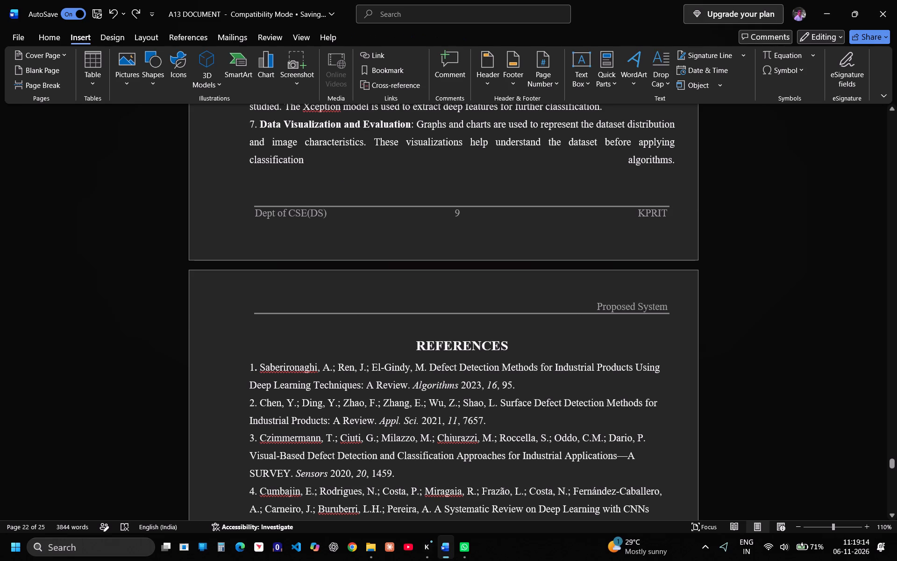
pyautogui.click(141, 35)
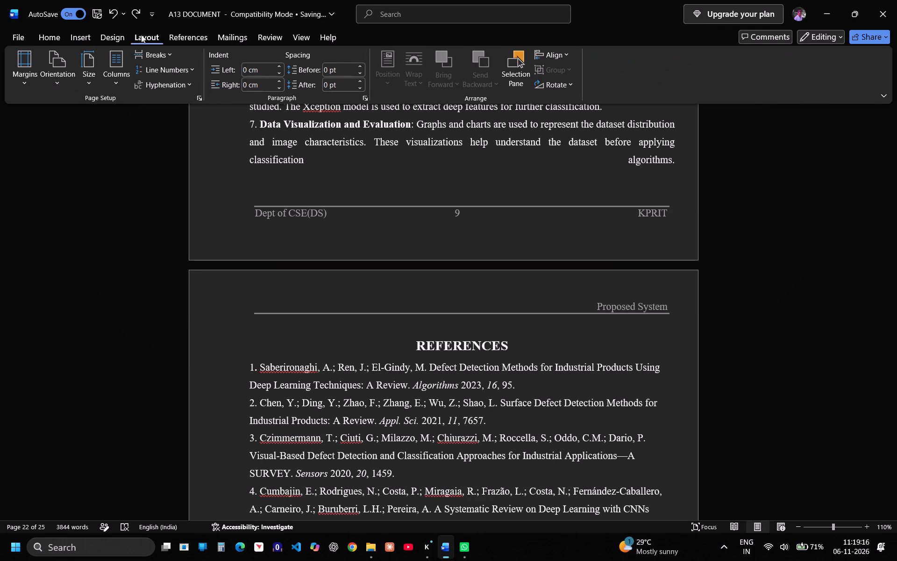
pyautogui.click(102, 42)
pyautogui.click(78, 36)
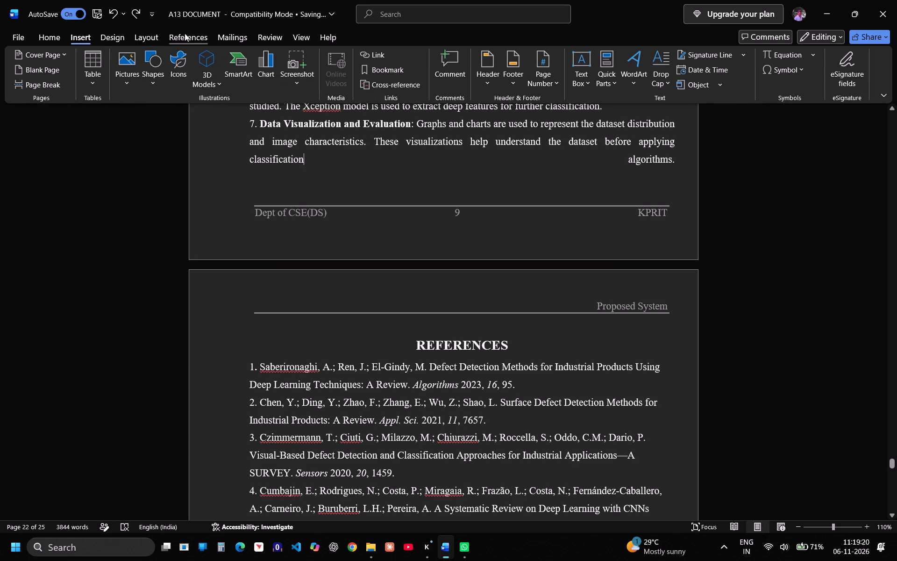
pyautogui.click(138, 33)
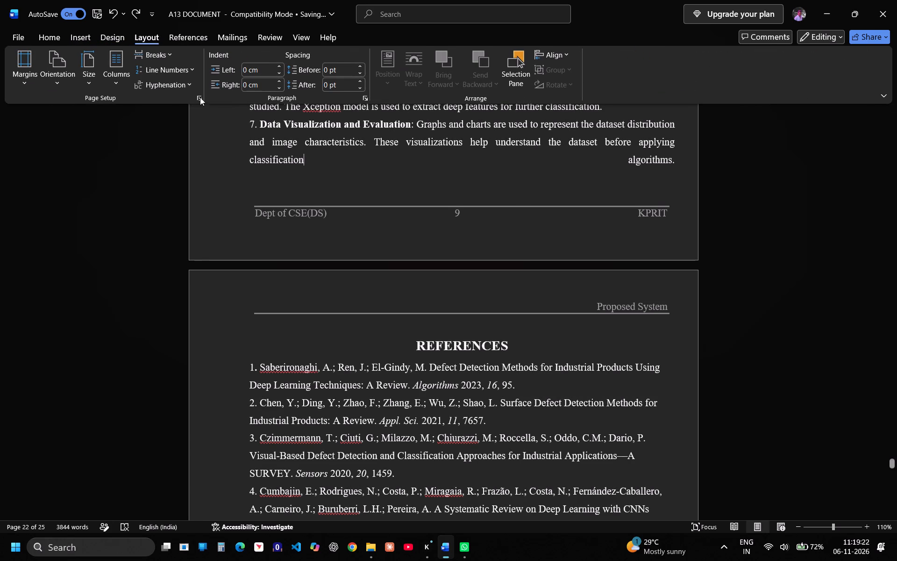
pyautogui.click(168, 49)
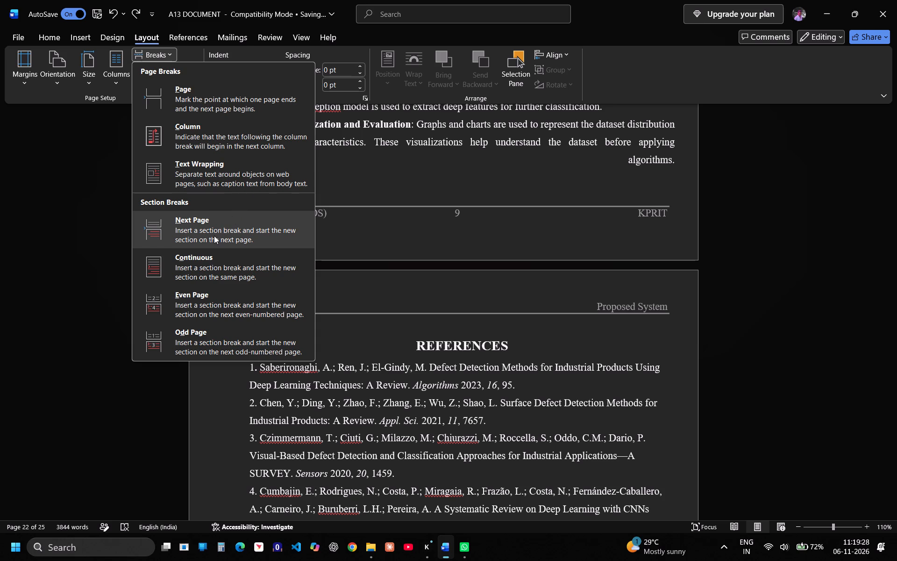
pyautogui.click(222, 224)
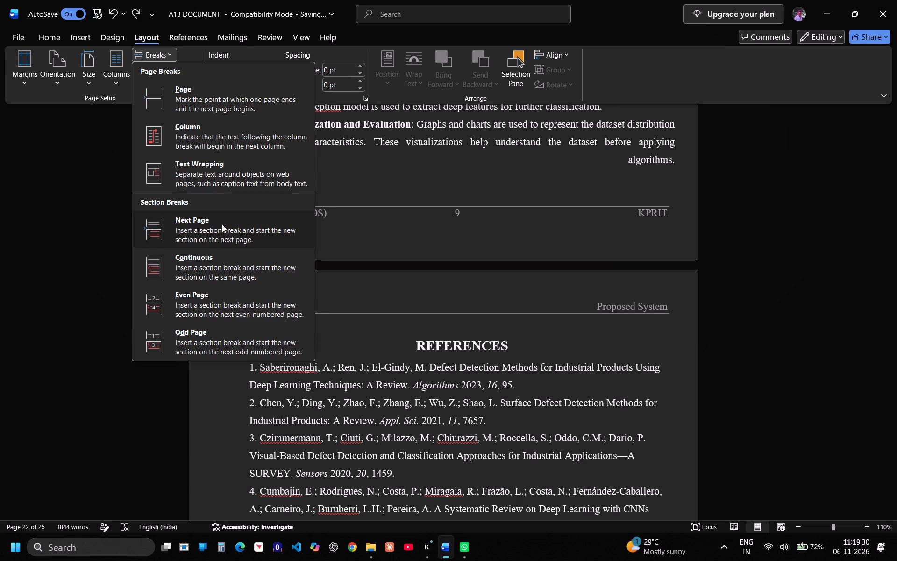
pyautogui.scroll(-6, 401, 382)
pyautogui.scroll(4, 401, 382)
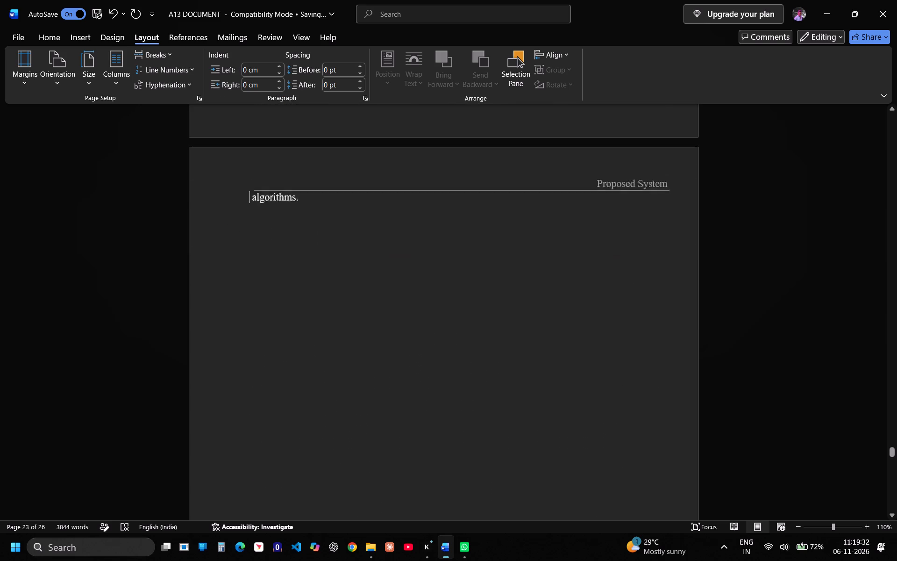
pyautogui.scroll(3, 401, 382)
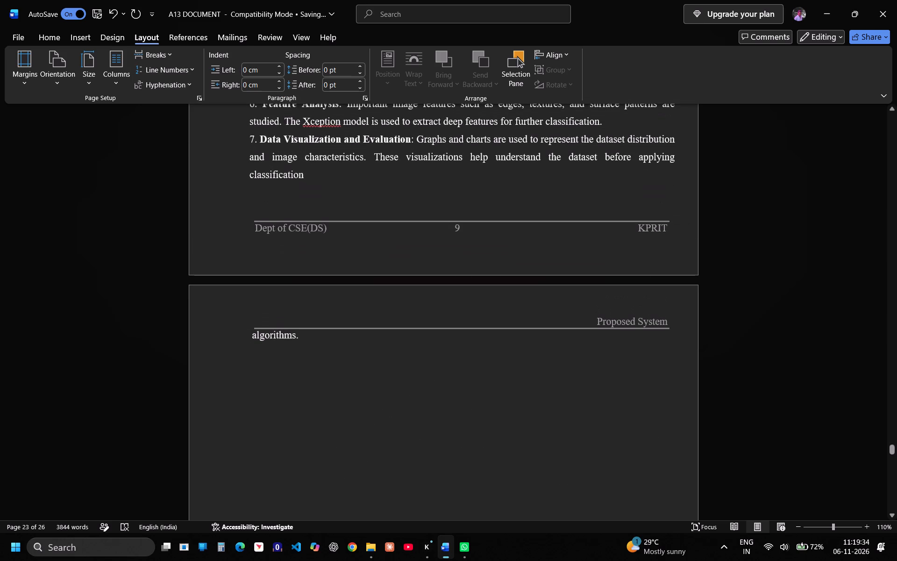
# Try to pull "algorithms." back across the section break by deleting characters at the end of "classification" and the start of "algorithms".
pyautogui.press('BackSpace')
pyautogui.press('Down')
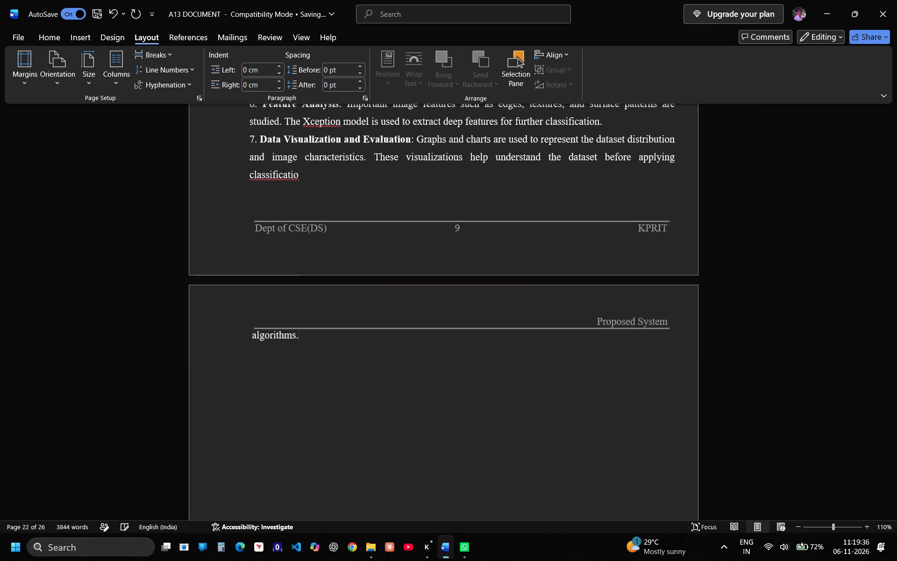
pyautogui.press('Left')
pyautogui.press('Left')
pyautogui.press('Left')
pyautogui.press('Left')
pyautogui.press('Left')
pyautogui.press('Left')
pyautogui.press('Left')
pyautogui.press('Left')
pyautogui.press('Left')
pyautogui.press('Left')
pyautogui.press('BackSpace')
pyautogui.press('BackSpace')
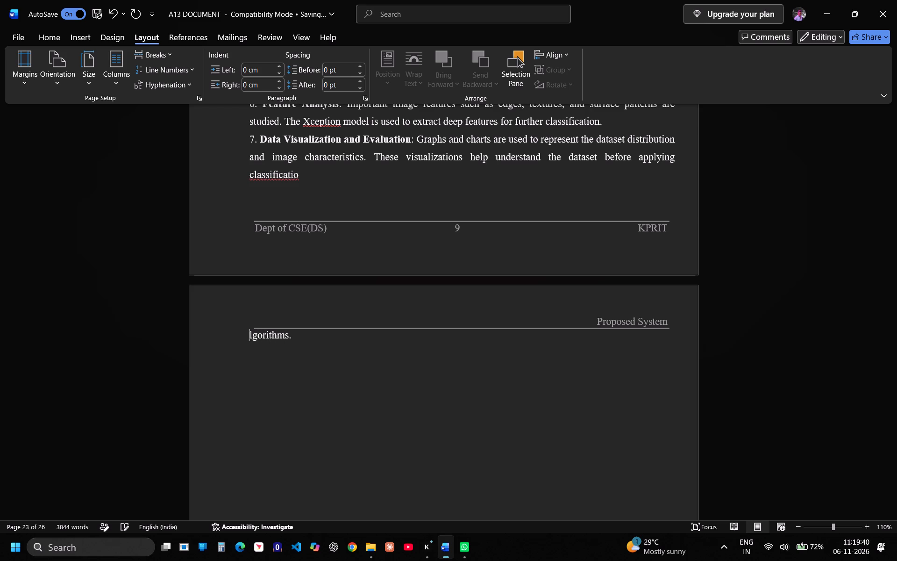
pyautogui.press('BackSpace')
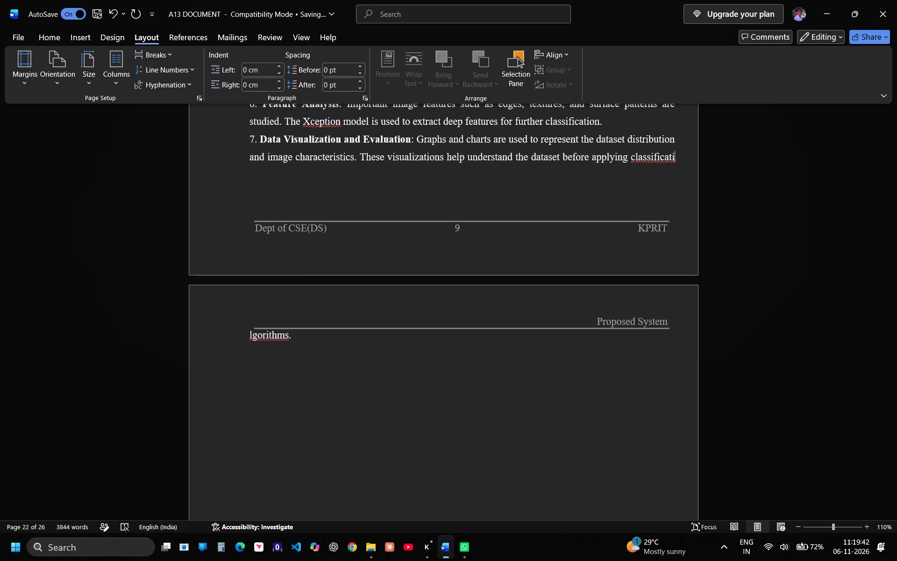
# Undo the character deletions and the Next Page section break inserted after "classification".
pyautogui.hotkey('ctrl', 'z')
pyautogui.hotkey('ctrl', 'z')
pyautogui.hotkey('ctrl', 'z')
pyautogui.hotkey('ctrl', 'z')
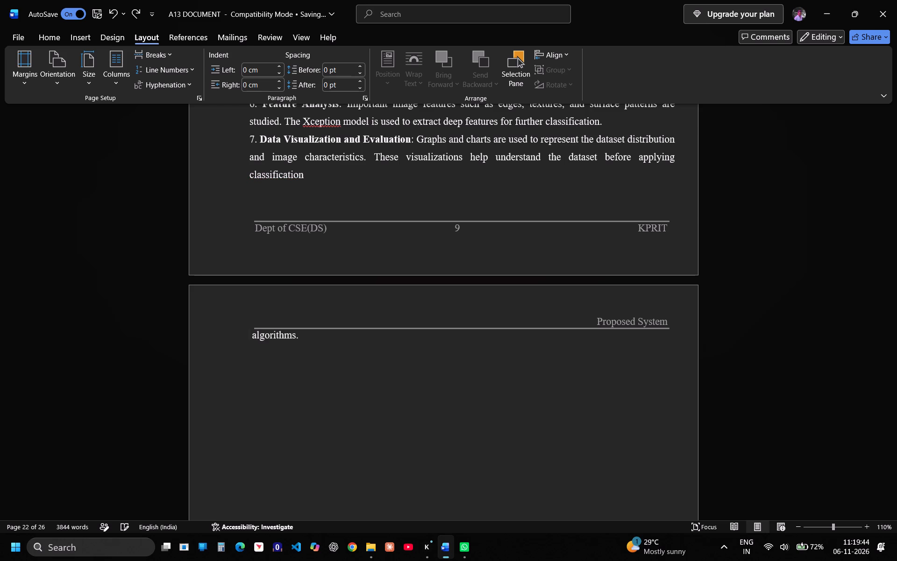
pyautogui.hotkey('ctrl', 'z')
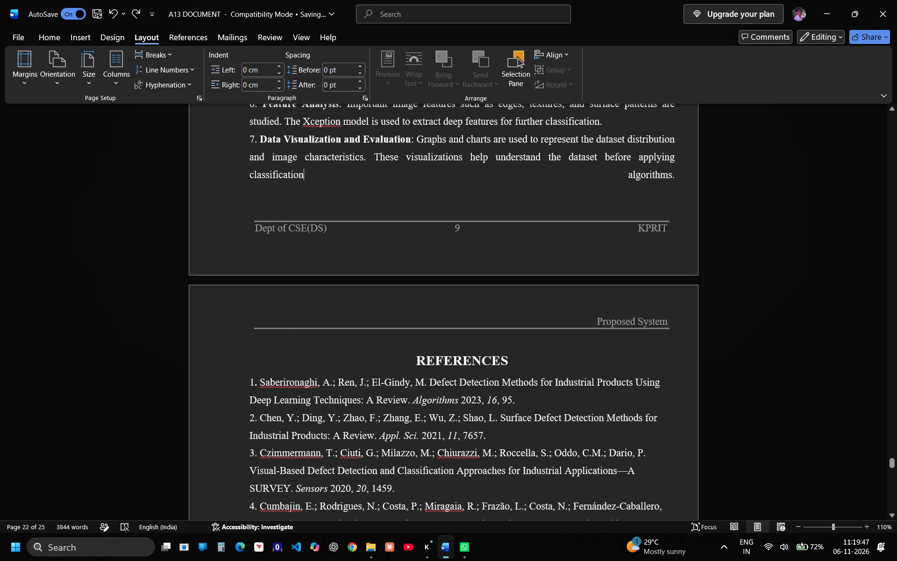
# Insert a Next Page section break directly before the REFERENCES heading.
pyautogui.click(373, 367)
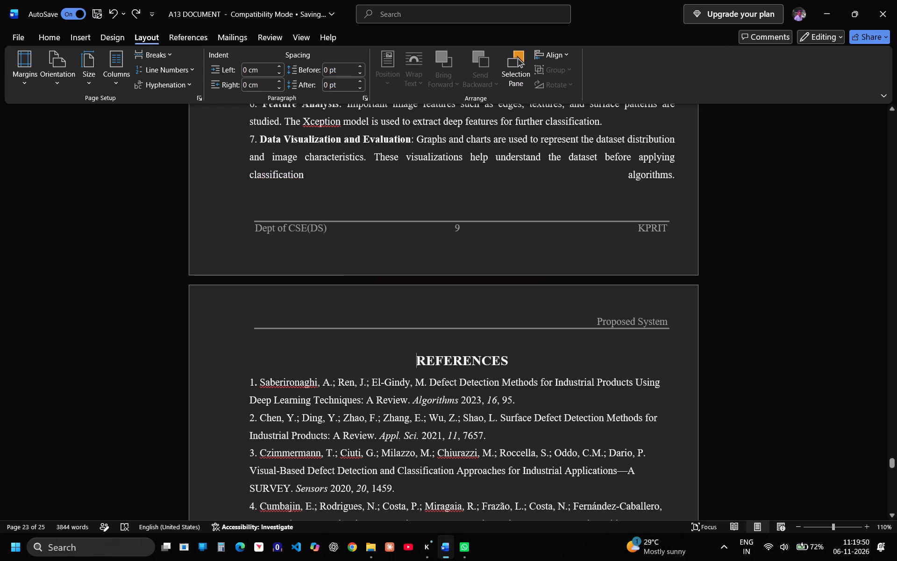
pyautogui.click(125, 37)
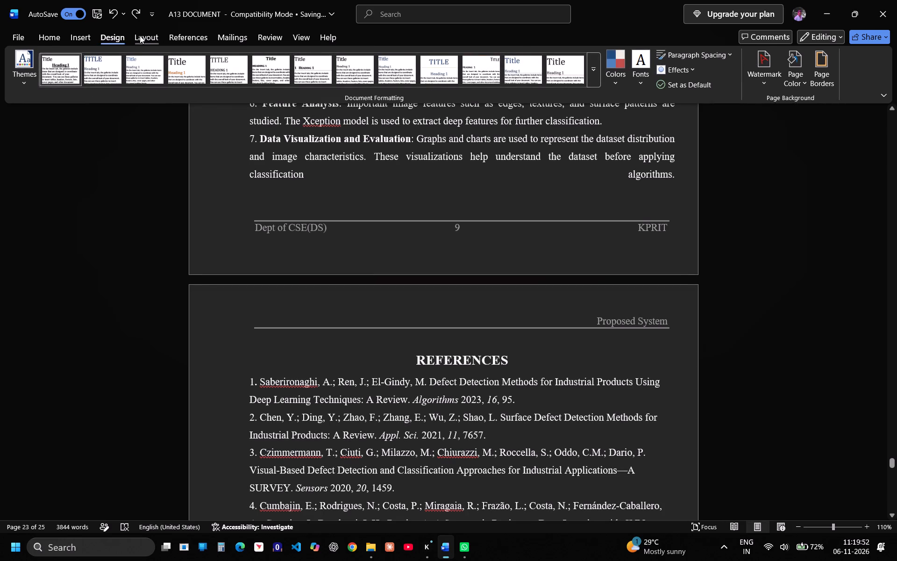
pyautogui.click(140, 36)
pyautogui.click(157, 50)
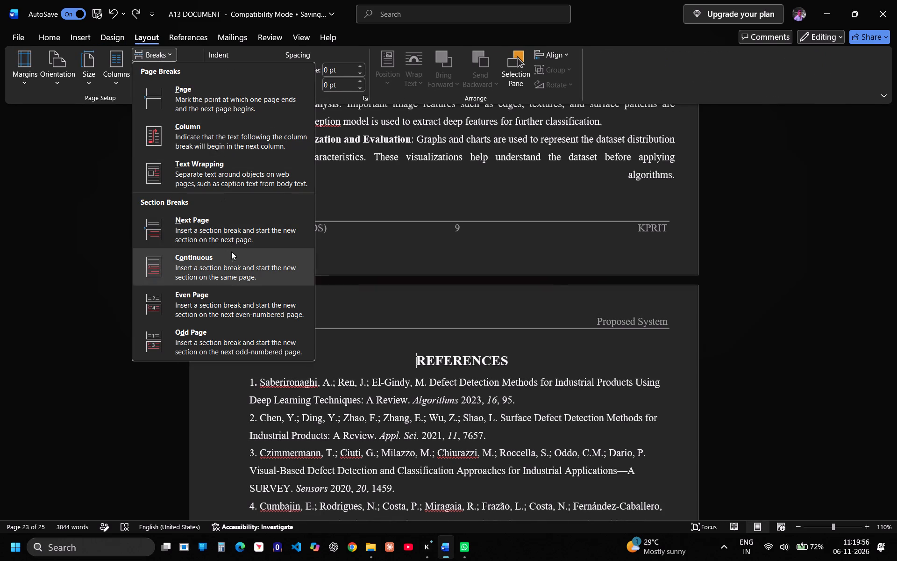
pyautogui.click(228, 218)
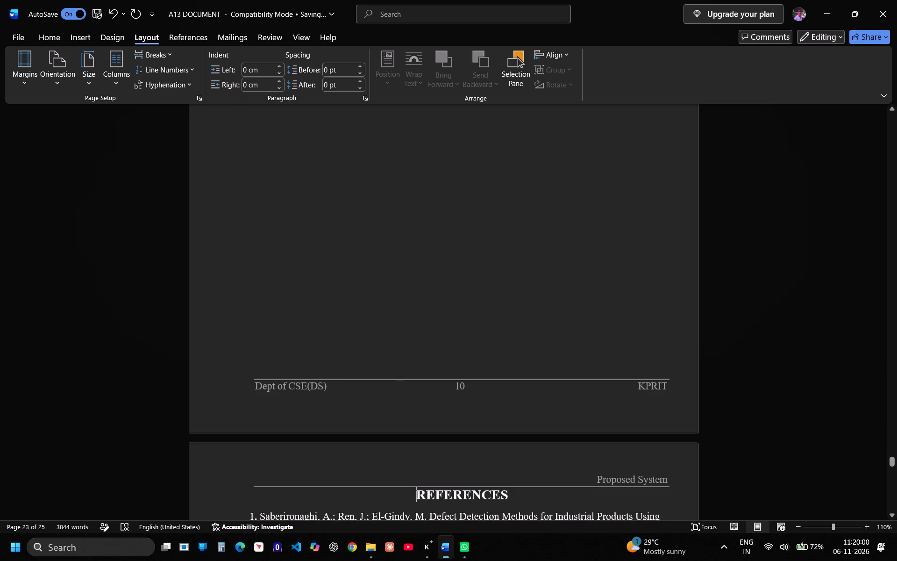
# Open the REFERENCES page header in Section 20 and turn off its link to the previous section.
pyautogui.scroll(-7, 336, 307)
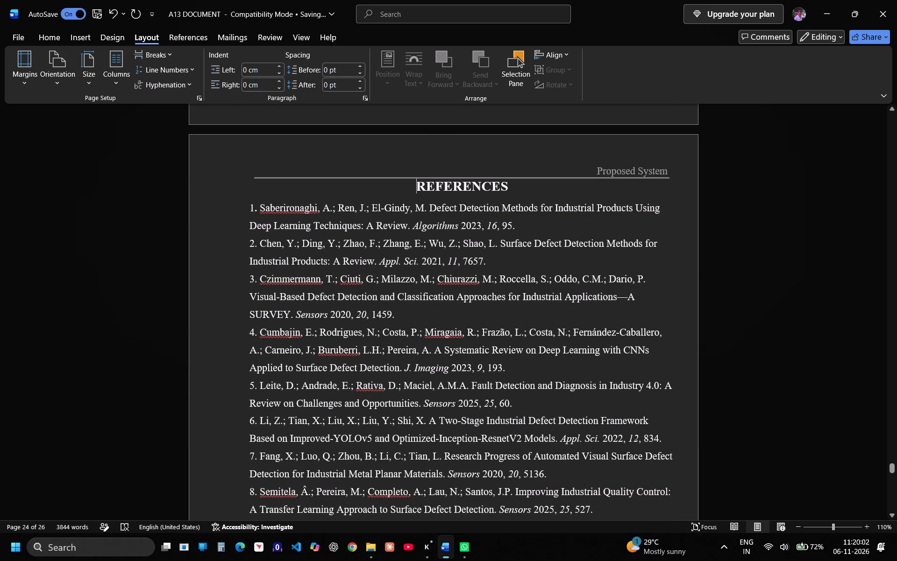
pyautogui.click(632, 170)
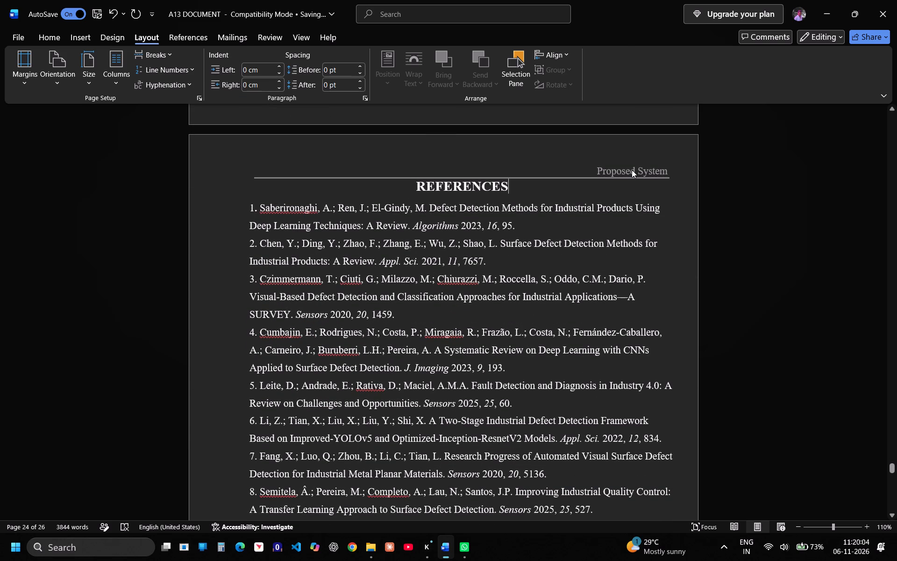
pyautogui.doubleClick(632, 170)
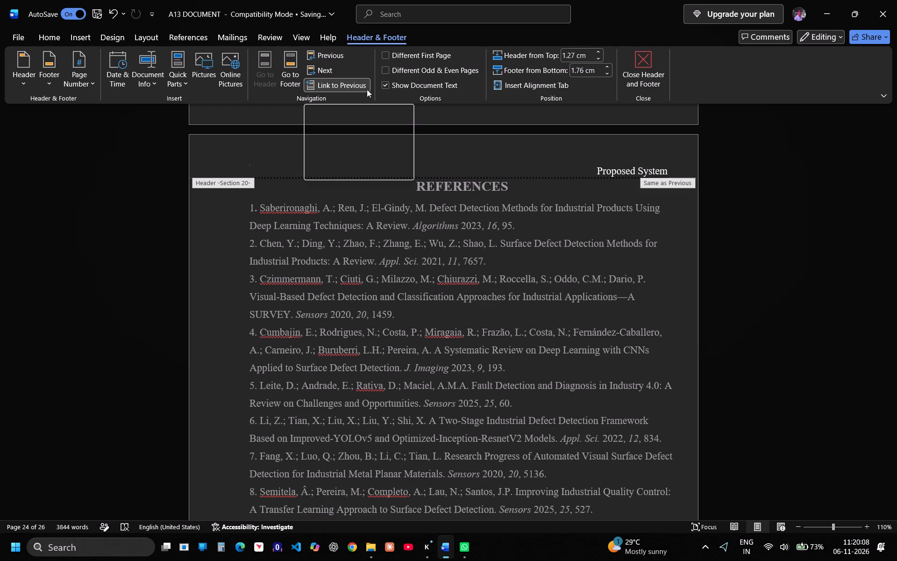
pyautogui.click(315, 82)
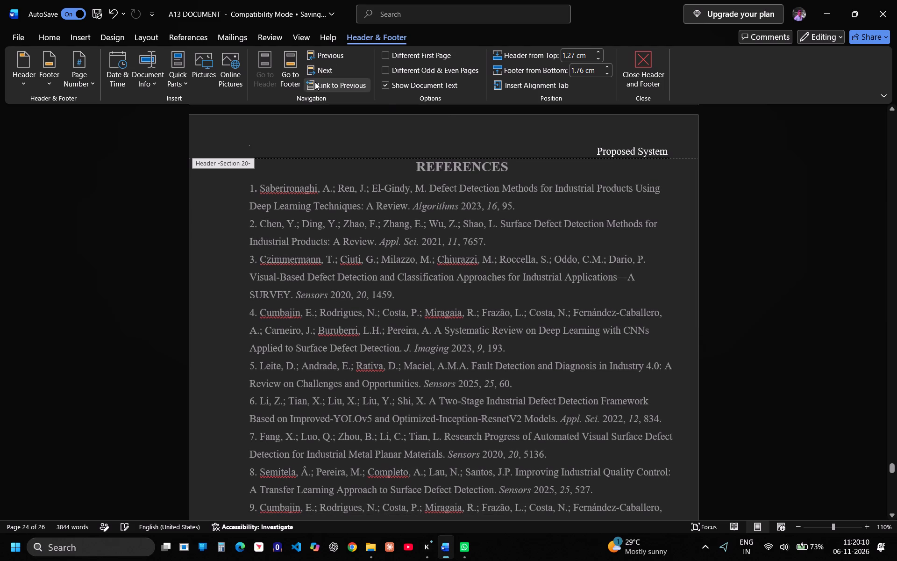
# Examine the headers and footers of the Section 18 and Section 19 pages before REFERENCES.
pyautogui.scroll(9, 618, 132)
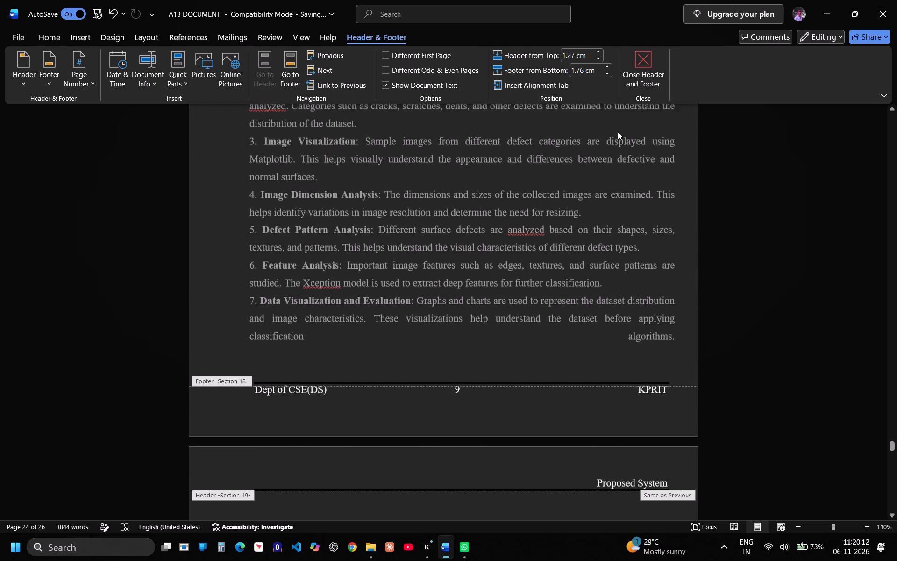
pyautogui.scroll(1, 618, 132)
pyautogui.keyDown('ctrl'); pyautogui.scroll(-1, 618, 132); pyautogui.keyUp('ctrl')
pyautogui.scroll(4, 523, 240)
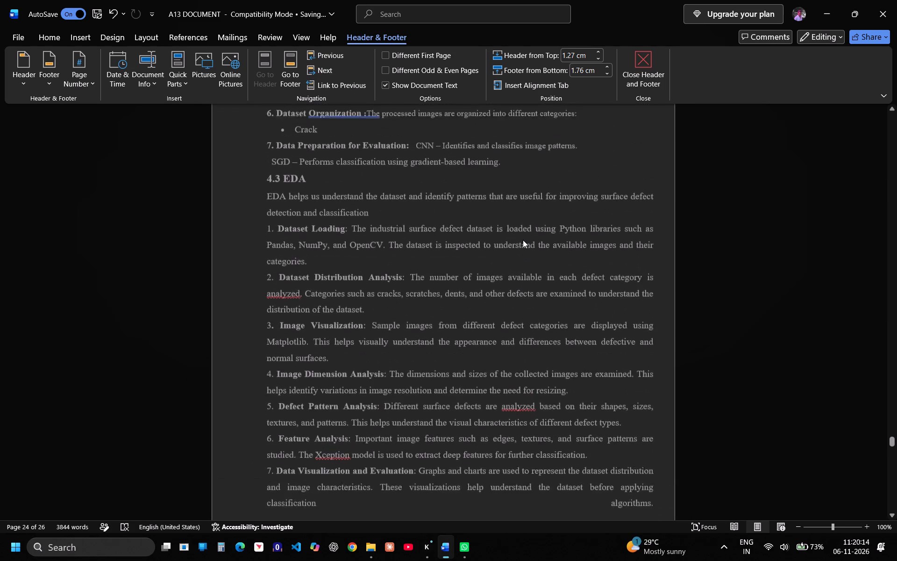
pyautogui.scroll(2, 523, 240)
pyautogui.scroll(-3, 523, 240)
pyautogui.scroll(5, 523, 240)
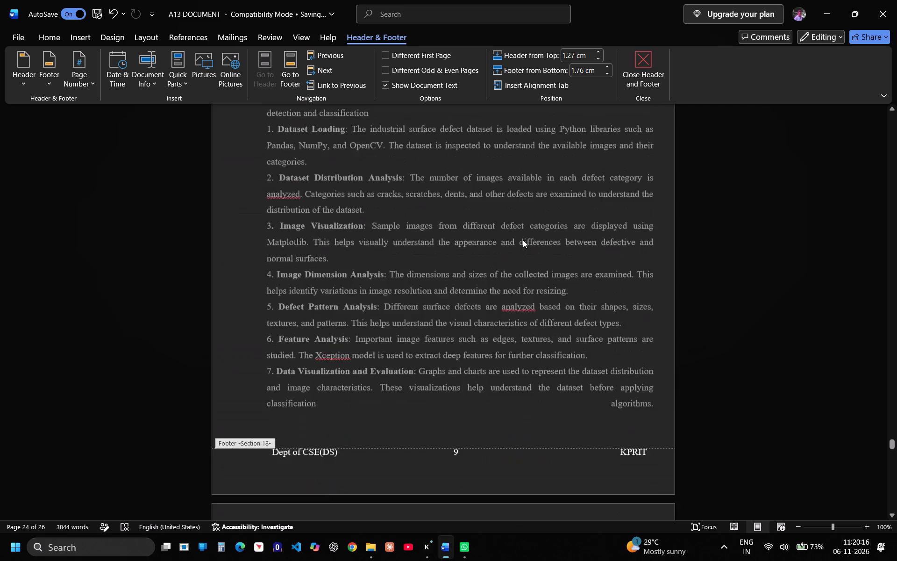
pyautogui.scroll(9, 523, 240)
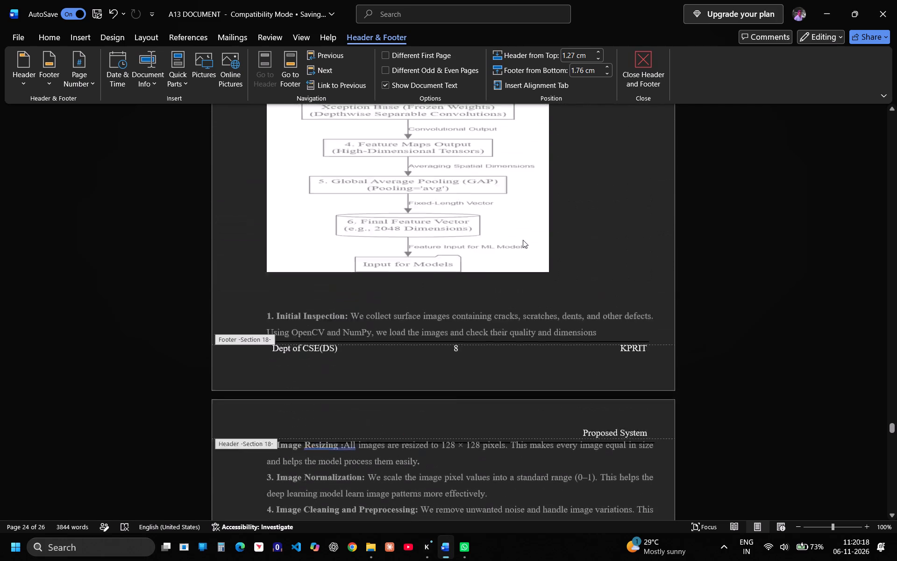
pyautogui.scroll(6, 523, 240)
pyautogui.hscroll(1, 523, 240)
# Replace the "Proposed System" text in the Section 20 header on the REFERENCES page with "Refernces".
pyautogui.scroll(-8, 523, 240)
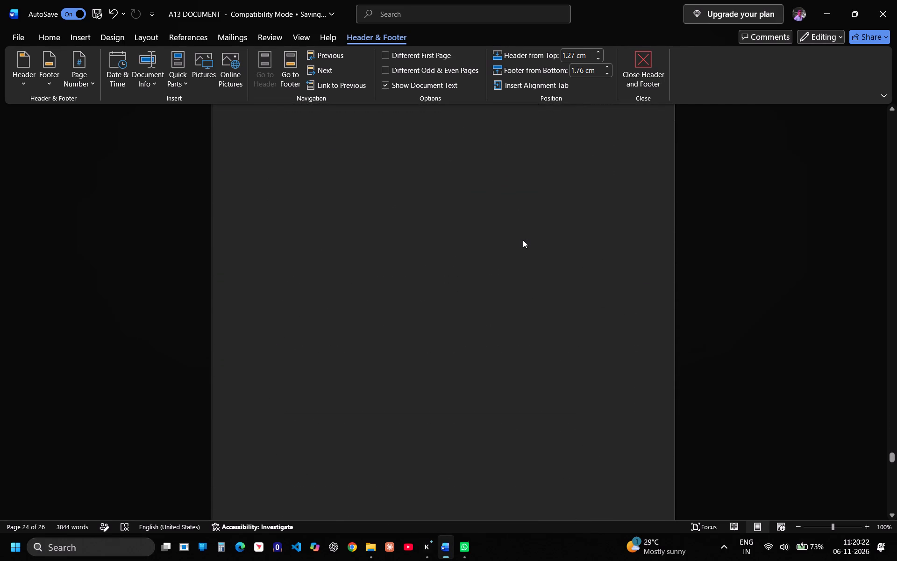
pyautogui.scroll(-3, 523, 240)
pyautogui.click(587, 276)
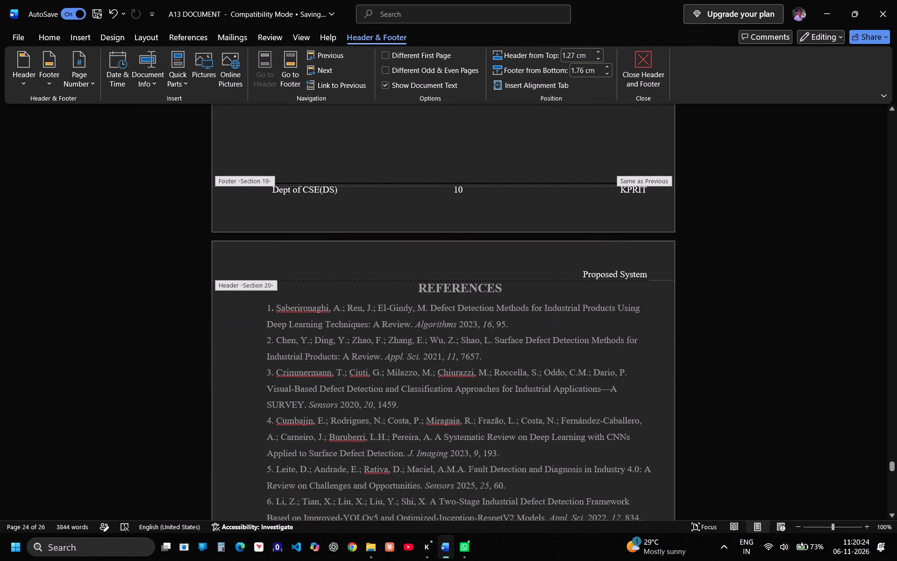
pyautogui.press('Right')
pyautogui.press('Right')
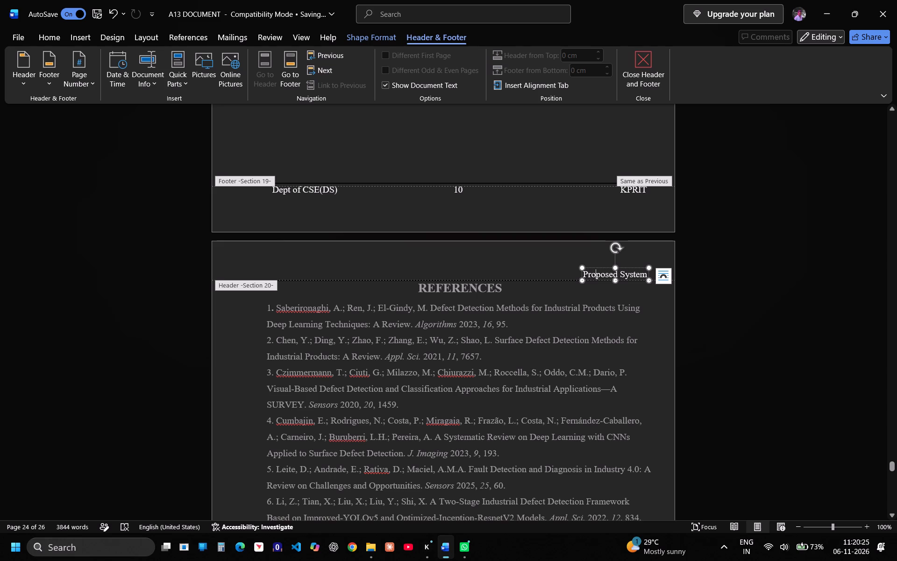
pyautogui.press('Right')
pyautogui.press('Right')
pyautogui.press('Right')
pyautogui.press('Right')
pyautogui.press('Right')
pyautogui.press('Right')
pyautogui.press('Right')
pyautogui.press('Right')
pyautogui.press('Right')
pyautogui.press('Right')
pyautogui.press('Right')
pyautogui.press('Right')
pyautogui.press('BackSpace')
pyautogui.press('BackSpace')
pyautogui.press('BackSpace')
pyautogui.press('BackSpace')
pyautogui.press('BackSpace')
pyautogui.press('BackSpace')
pyautogui.press('BackSpace')
pyautogui.press('BackSpace')
pyautogui.press('BackSpace')
pyautogui.press('BackSpace')
pyautogui.press('BackSpace')
pyautogui.press('BackSpace')
pyautogui.press('BackSpace')
pyautogui.press('BackSpace')
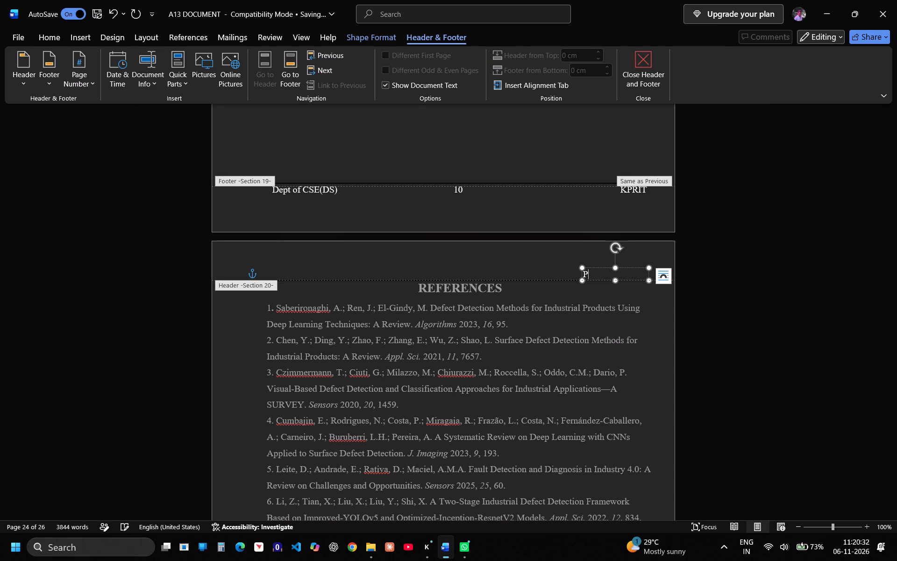
pyautogui.press('BackSpace')
pyautogui.write('Refer')
pyautogui.write('nces')
# Check the pages before REFERENCES, including the blank page numbered 10 in Section 19.
pyautogui.scroll(11, 587, 276)
pyautogui.scroll(-9, 587, 276)
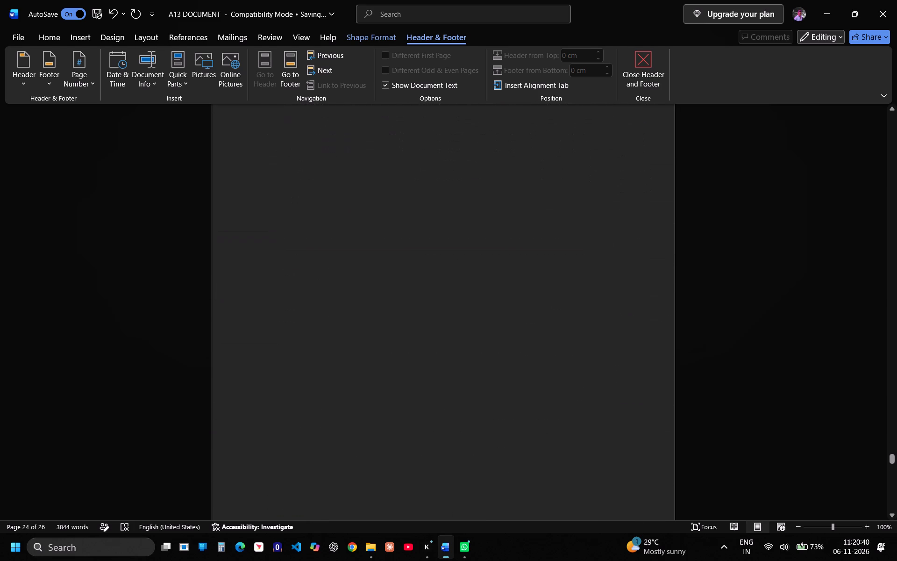
pyautogui.scroll(-3, 587, 276)
pyautogui.click(751, 216)
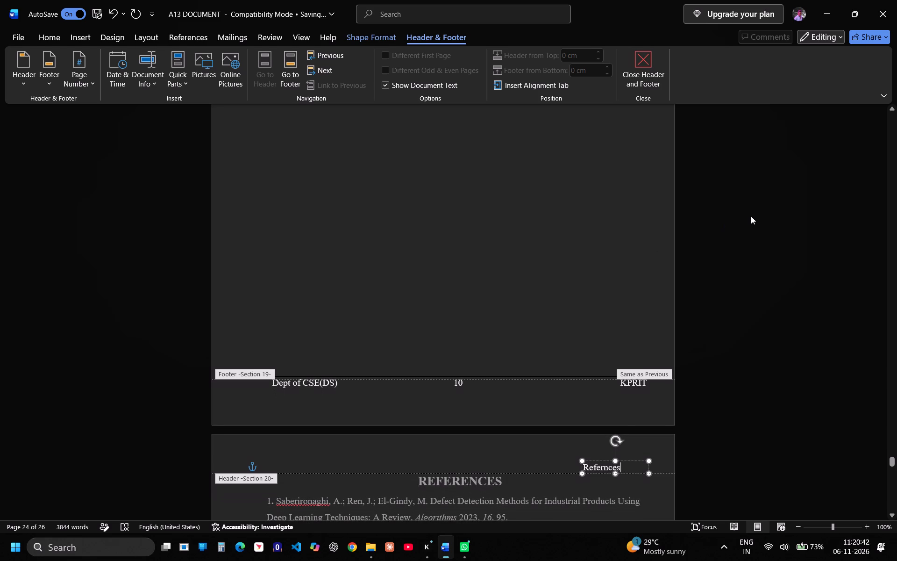
pyautogui.click(751, 216)
pyautogui.click(552, 241)
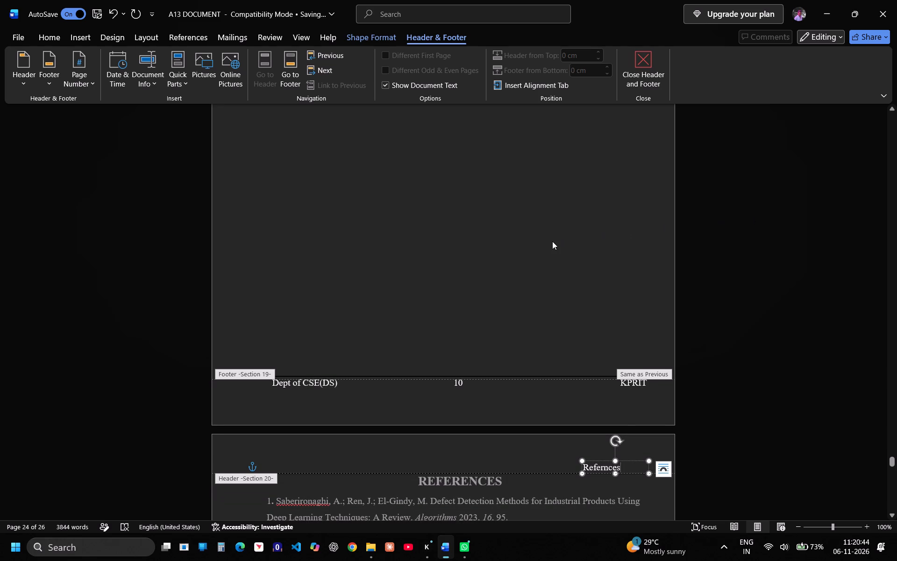
# Leave header editing and delete the blank page numbered 10 in Section 19, before the REFERENCES page.
pyautogui.click(480, 282)
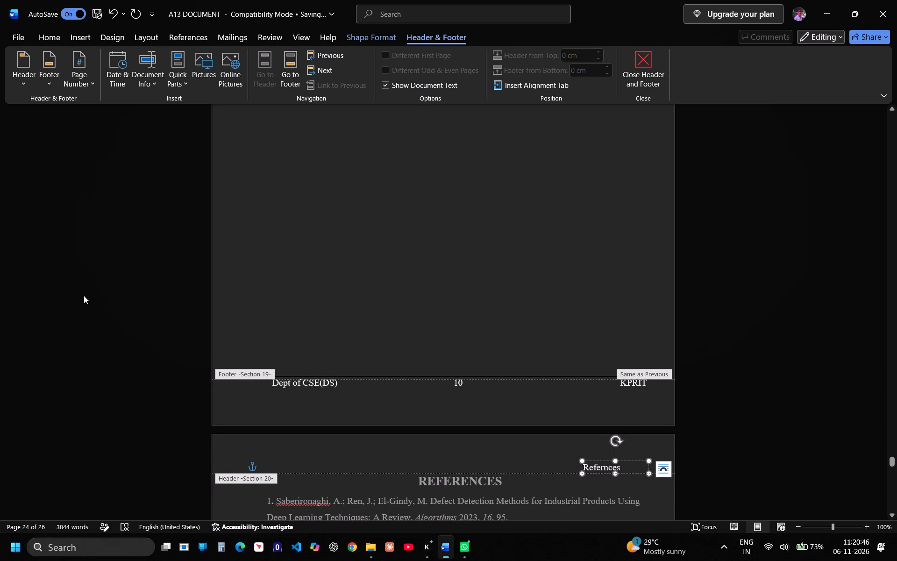
pyautogui.doubleClick(84, 295)
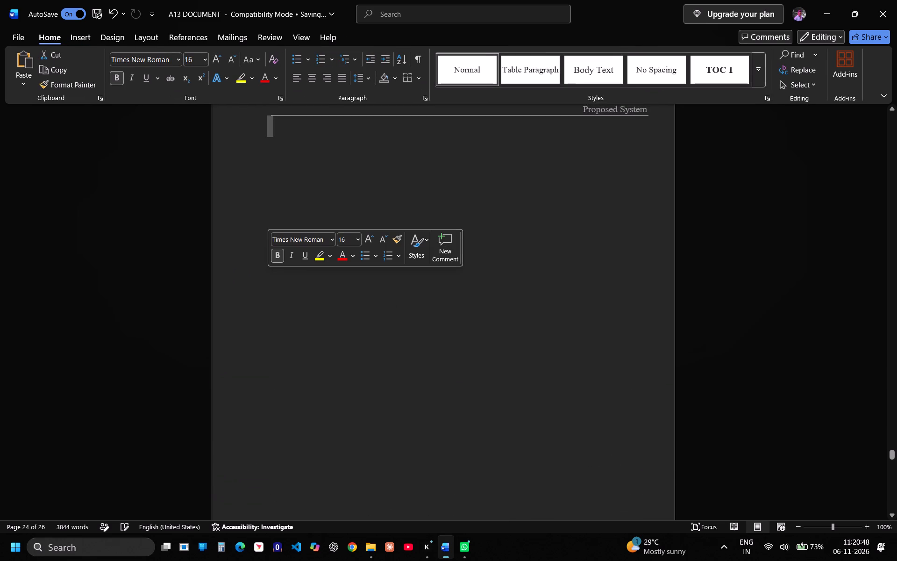
pyautogui.scroll(2, 345, 358)
pyautogui.press('BackSpace')
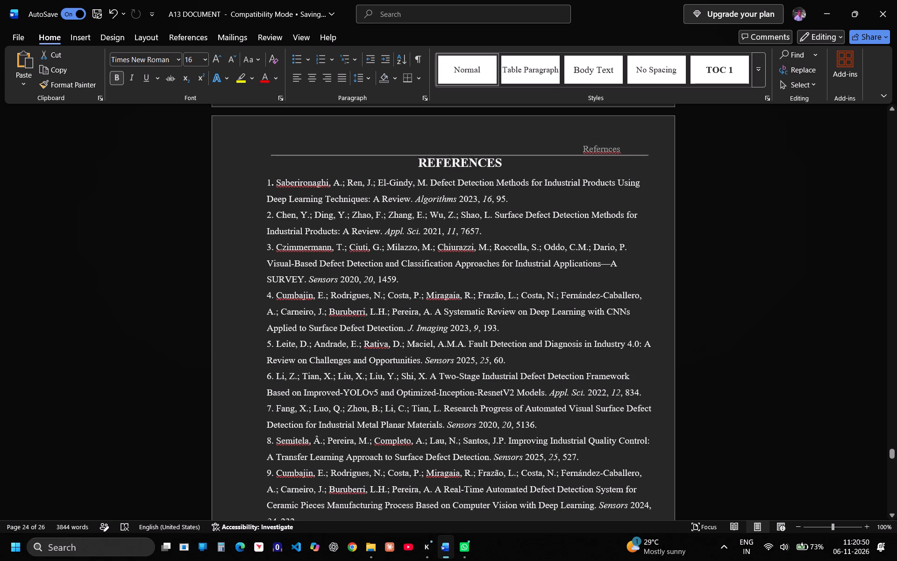
# Save the A13 report document and close it.
pyautogui.scroll(9, 345, 358)
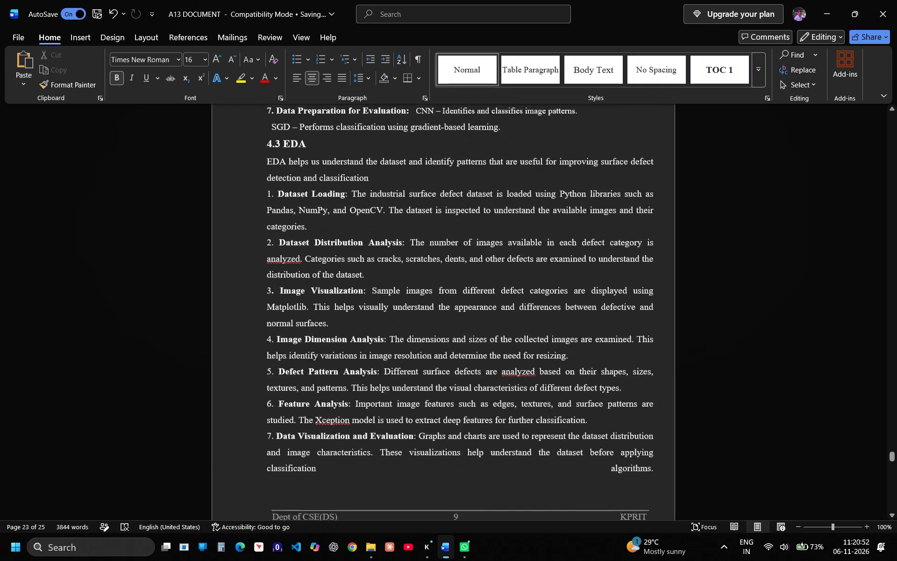
pyautogui.scroll(5, 345, 358)
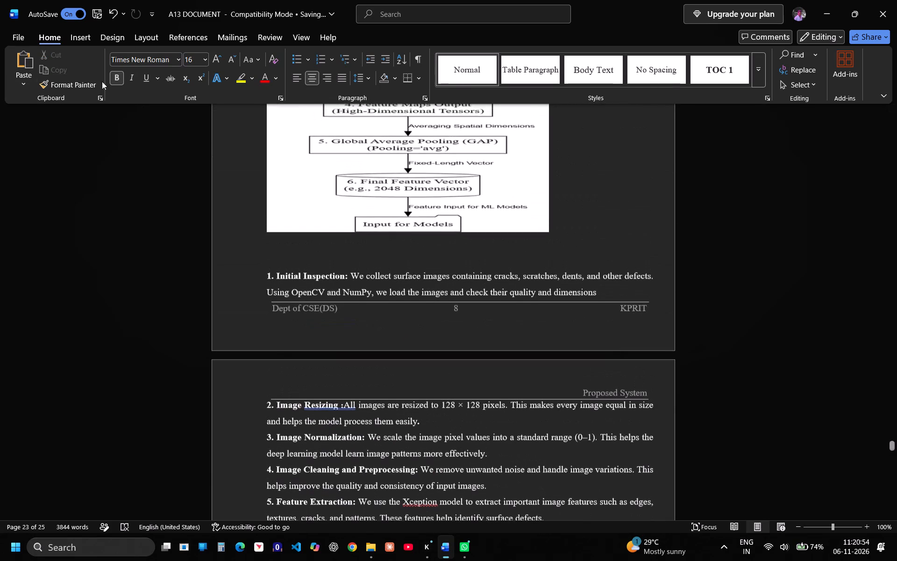
pyautogui.click(93, 14)
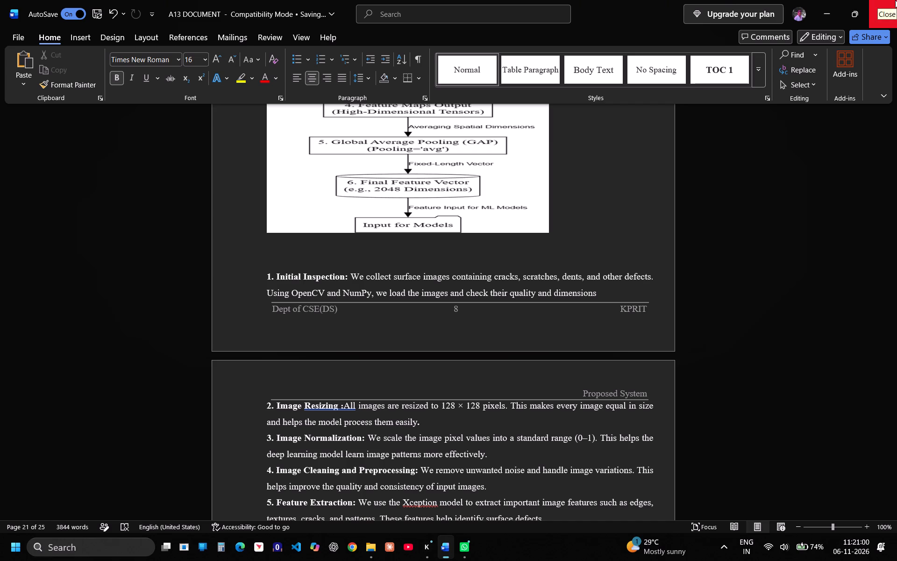
pyautogui.click(875, 18)
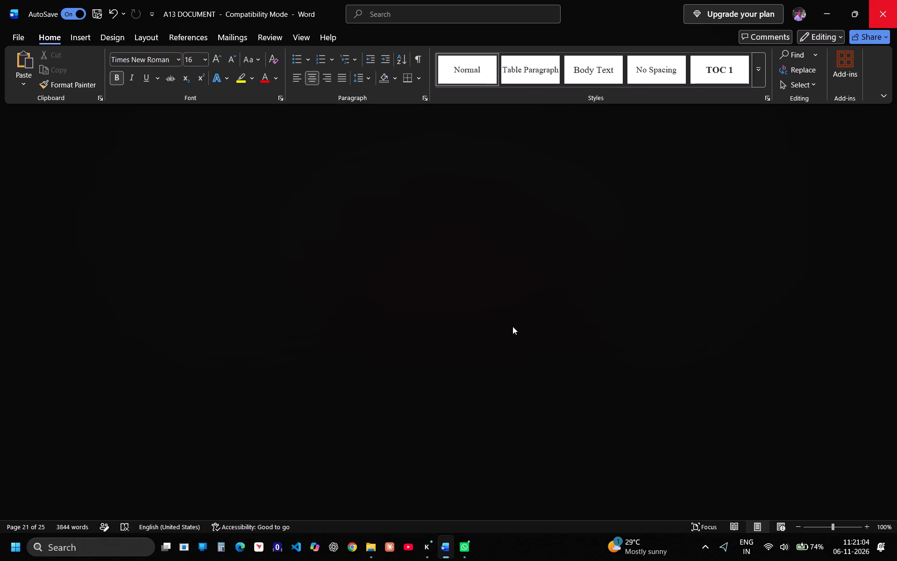
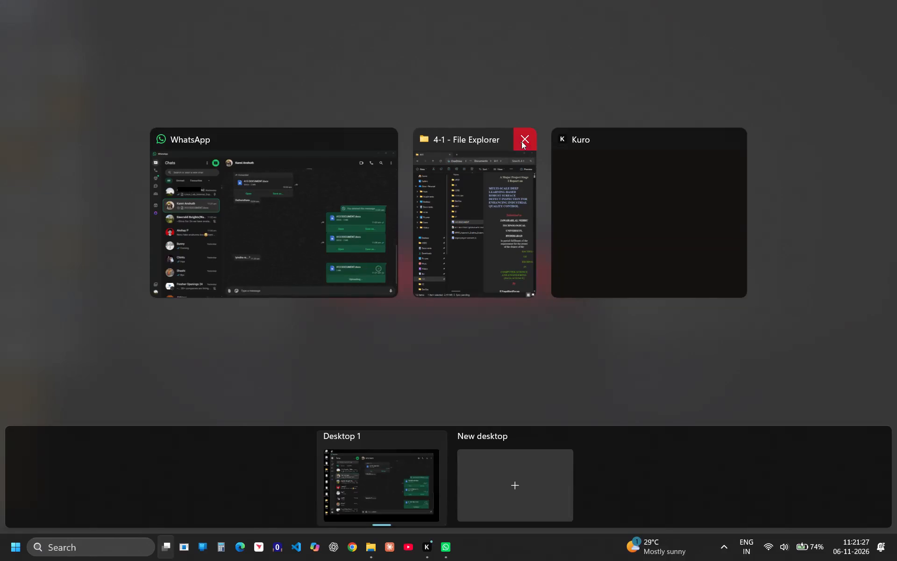
# Close the File Explorer window showing the 4-1 folder.
pyautogui.click(519, 136)
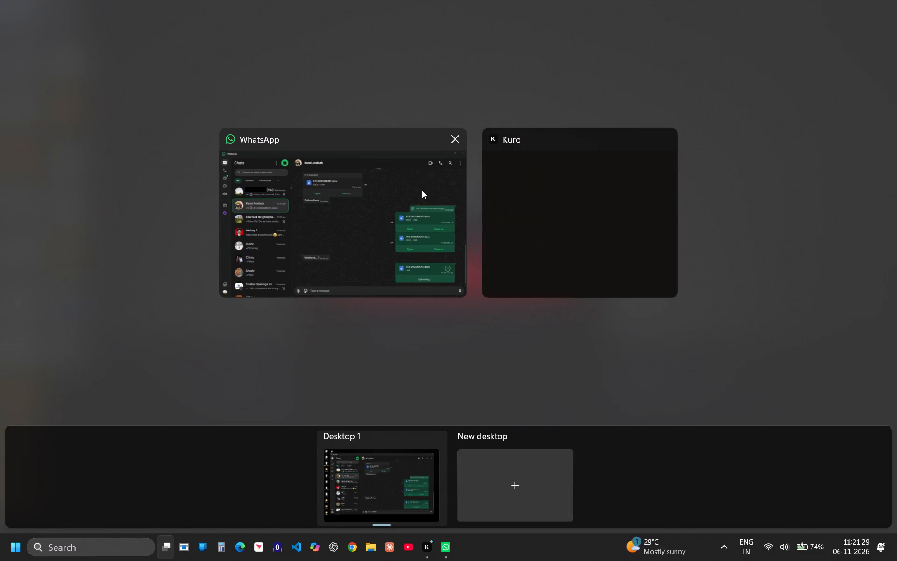
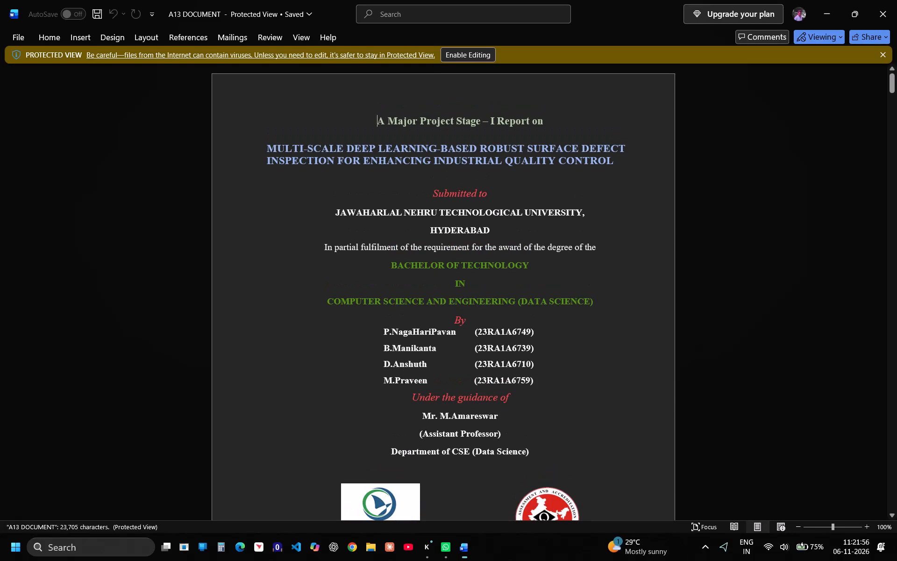
# Review the reopened A13 DOCUMENT from the title page through section 4.3 EDA, checking page headers, footers and page numbering.
pyautogui.scroll(-7, 682, 321)
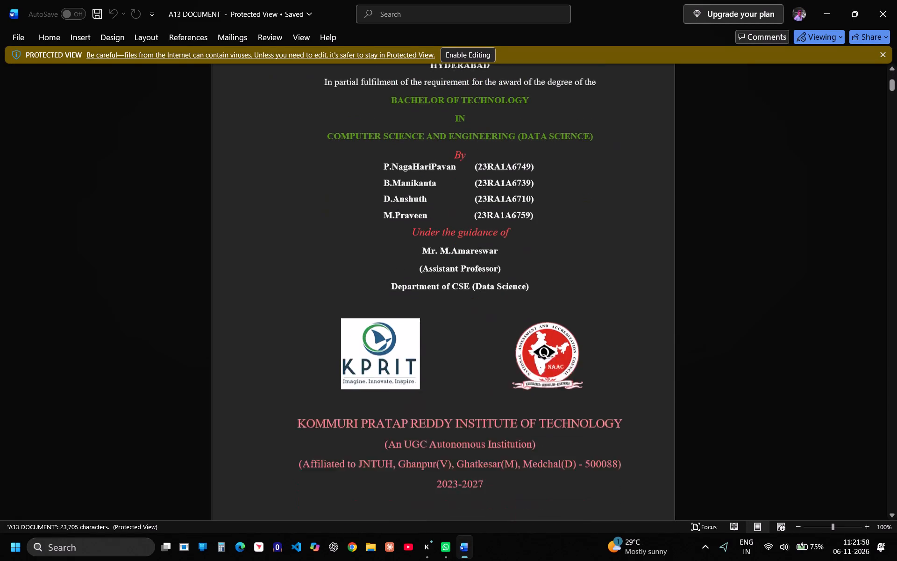
pyautogui.scroll(-20, 682, 321)
pyautogui.hscroll(1, 682, 321)
pyautogui.scroll(-7, 682, 321)
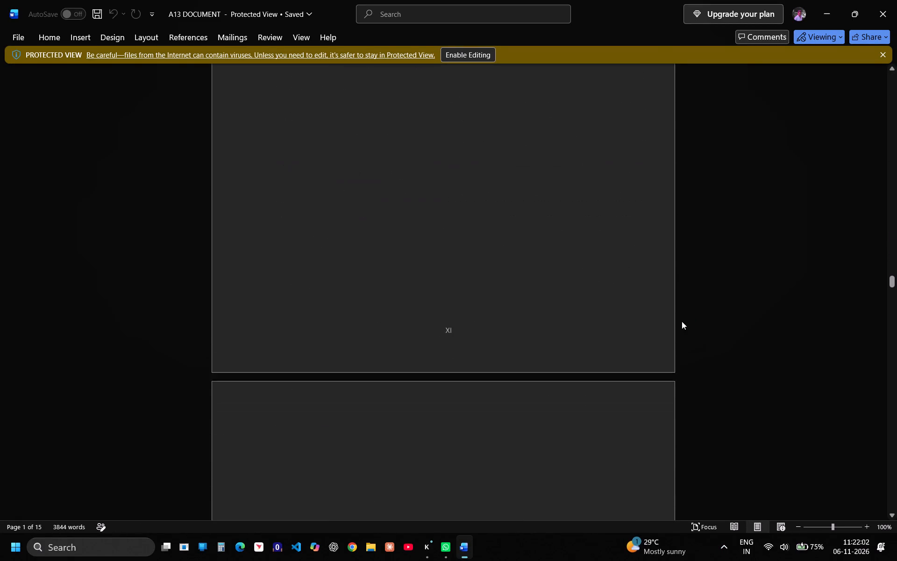
pyautogui.scroll(-14, 682, 321)
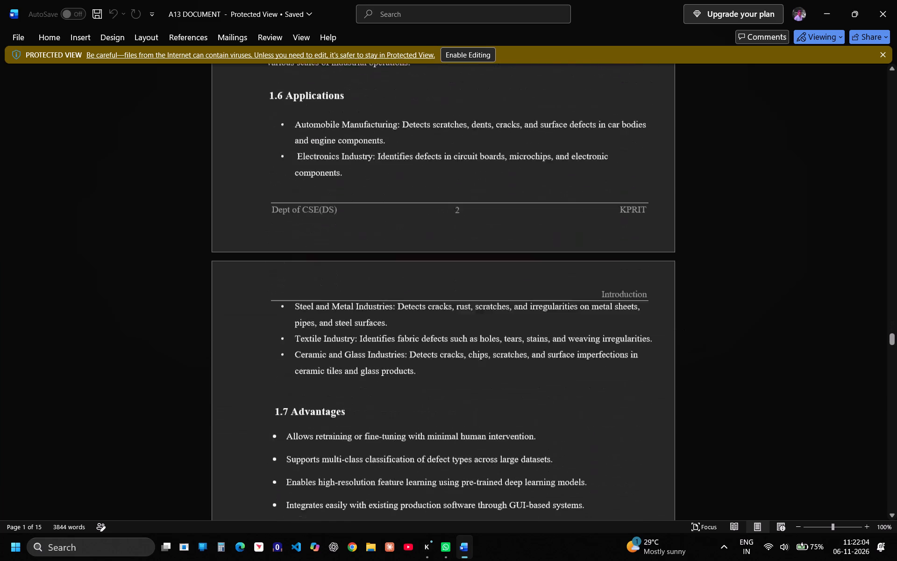
pyautogui.scroll(-8, 682, 321)
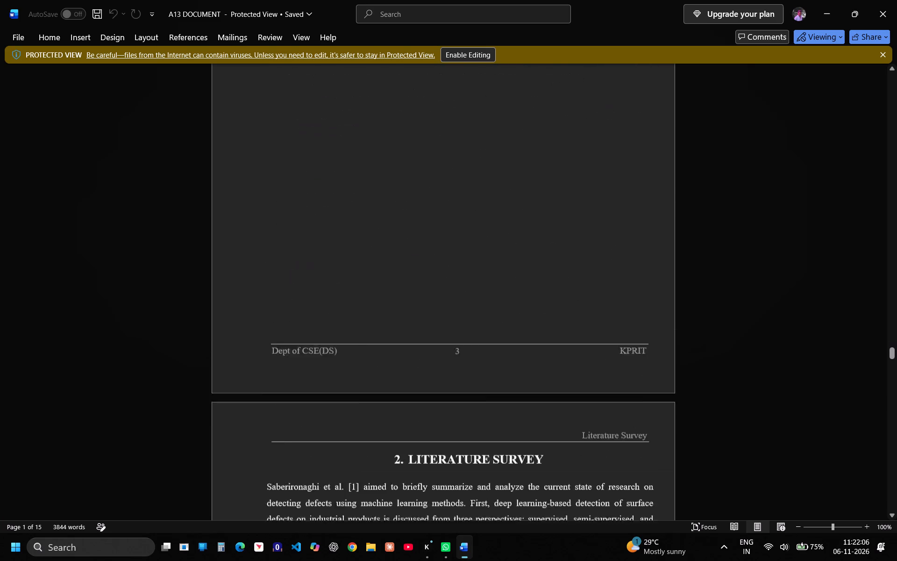
pyautogui.scroll(-11, 682, 321)
pyautogui.rightClick(682, 321)
pyautogui.scroll(5, 682, 321)
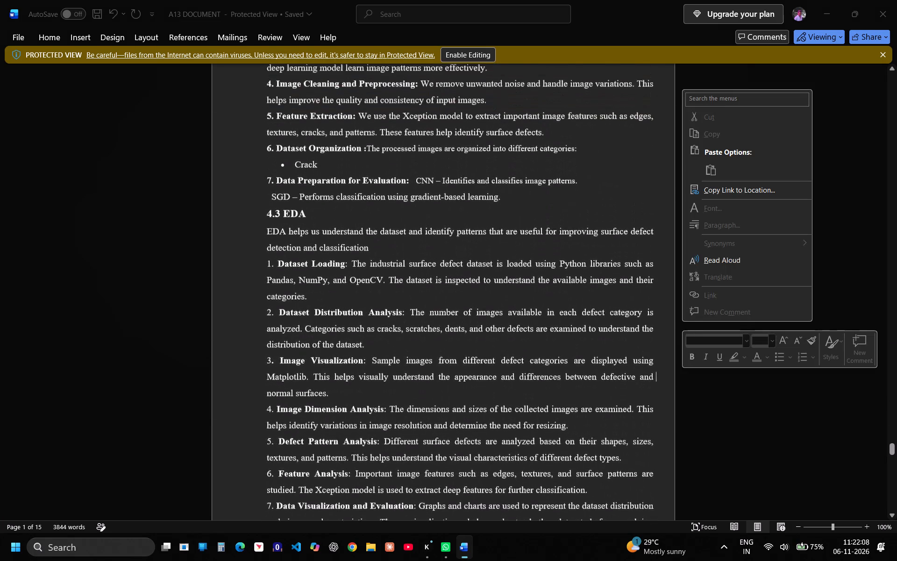
# Examine the protected A13 DOCUMENT copy from section 4.3 EDA through REFERENCES to the final blank page, checking headers and page numbers.
pyautogui.scroll(3, 682, 321)
pyautogui.scroll(-7, 682, 321)
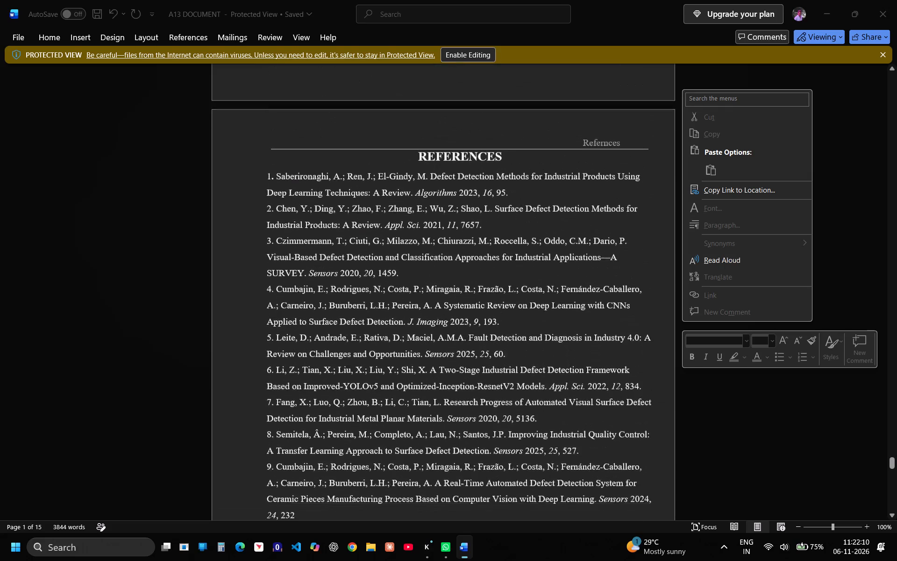
pyautogui.scroll(-11, 682, 321)
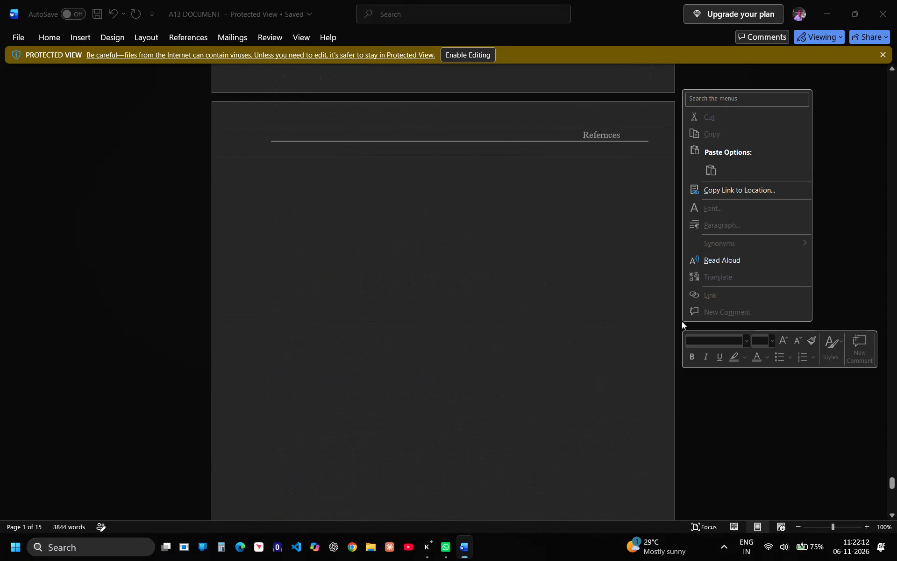
pyautogui.scroll(-5, 682, 321)
pyautogui.scroll(-2, 690, 259)
pyautogui.hscroll(-1, 700, 214)
pyautogui.scroll(-3, 700, 214)
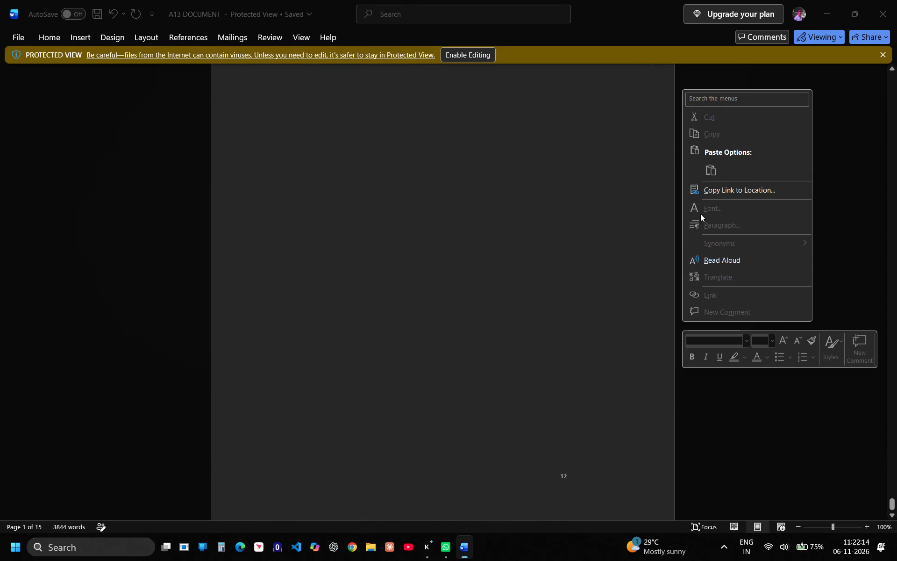
pyautogui.scroll(-12, 562, 255)
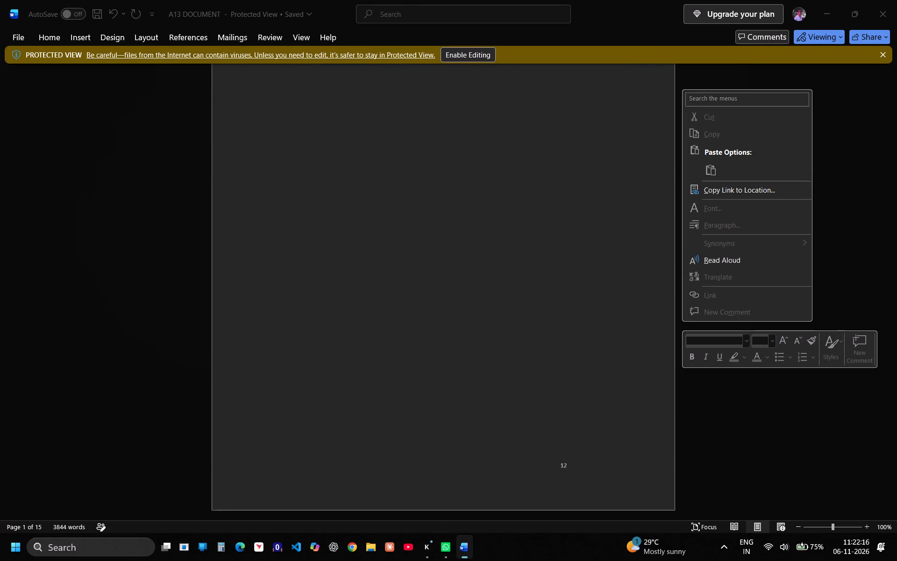
pyautogui.click(819, 0)
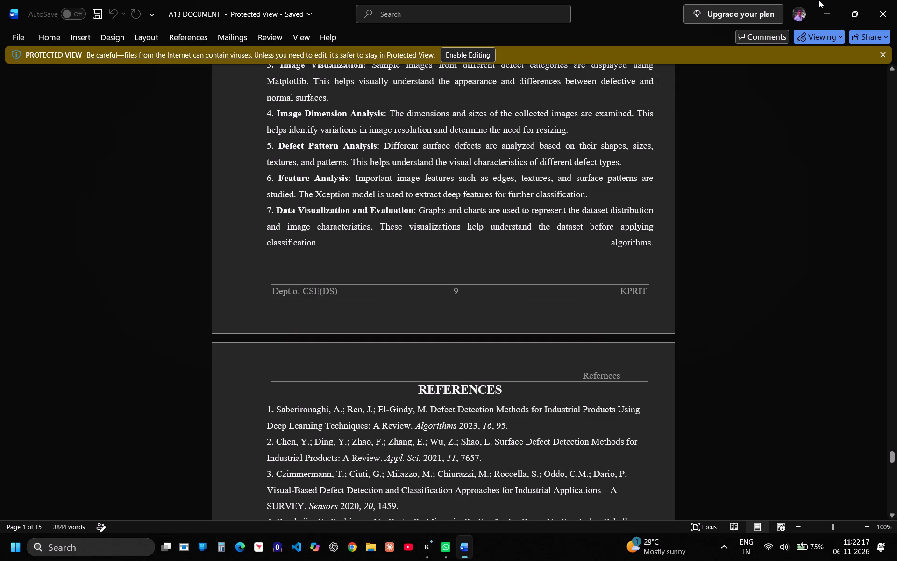